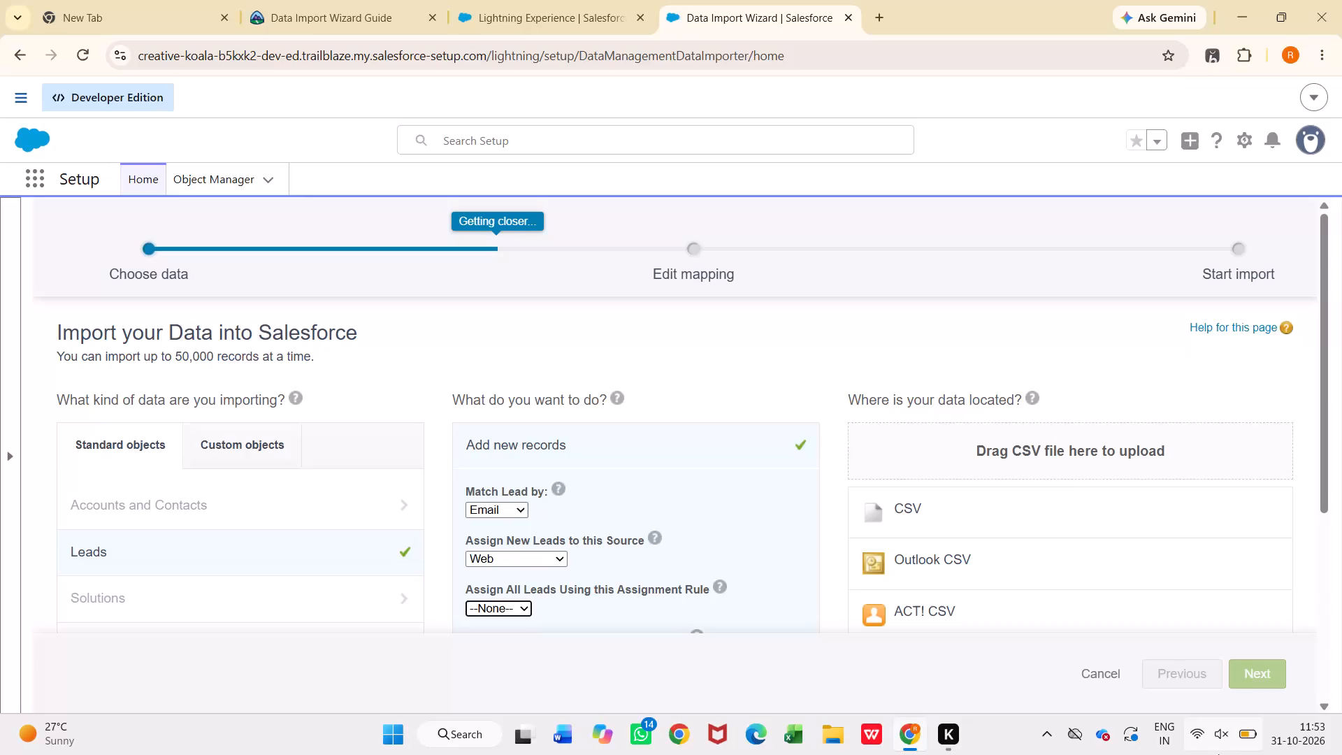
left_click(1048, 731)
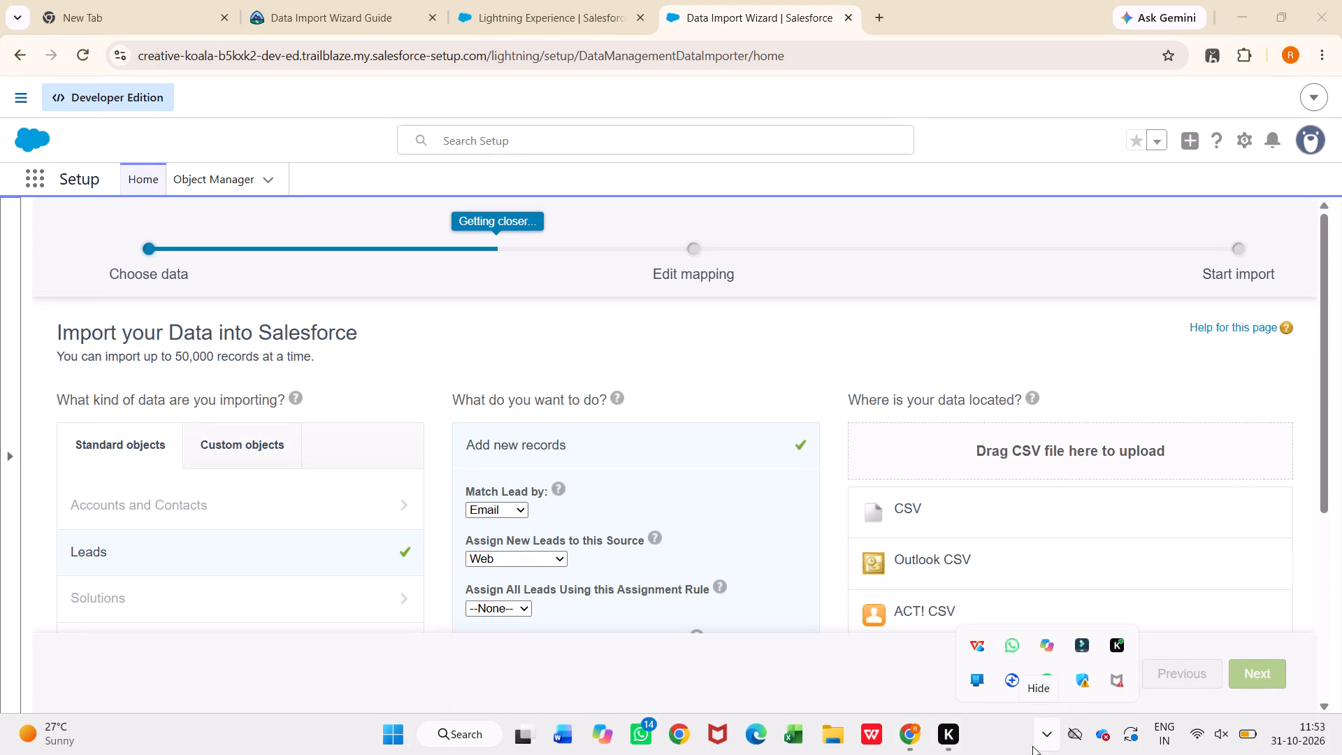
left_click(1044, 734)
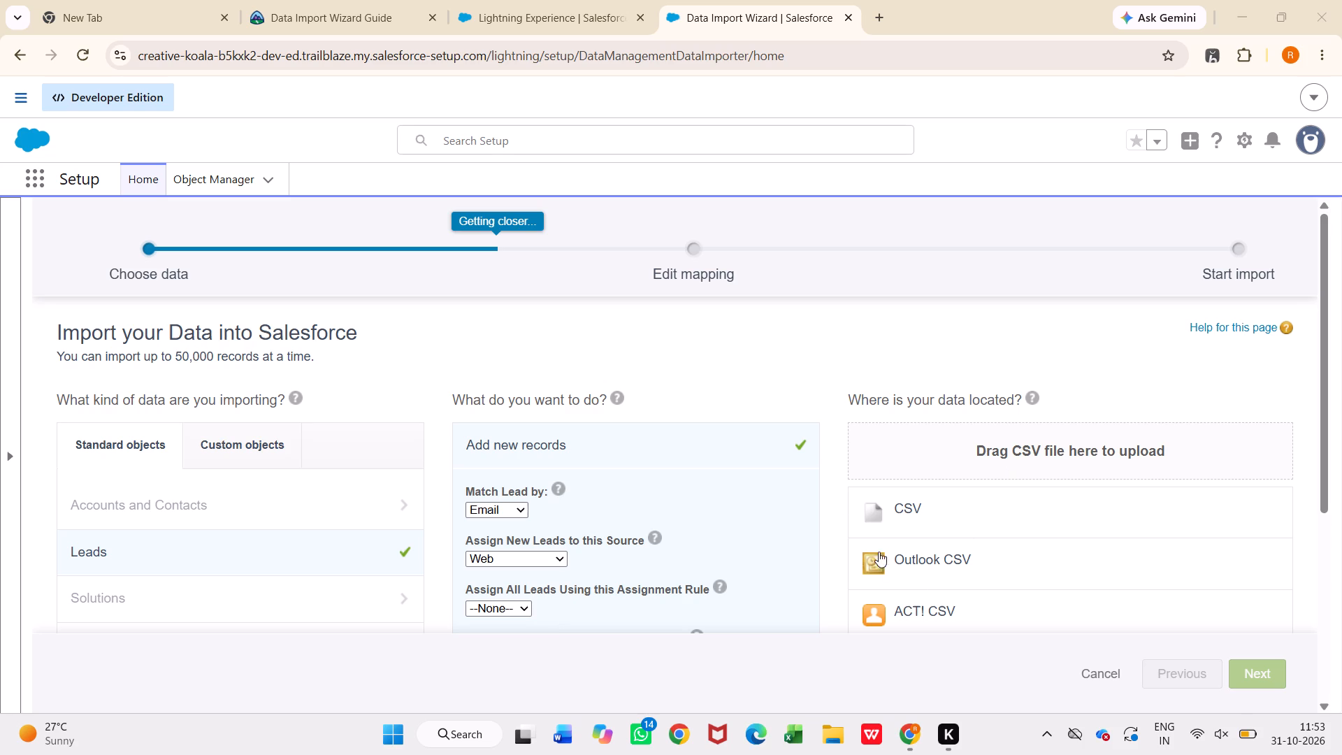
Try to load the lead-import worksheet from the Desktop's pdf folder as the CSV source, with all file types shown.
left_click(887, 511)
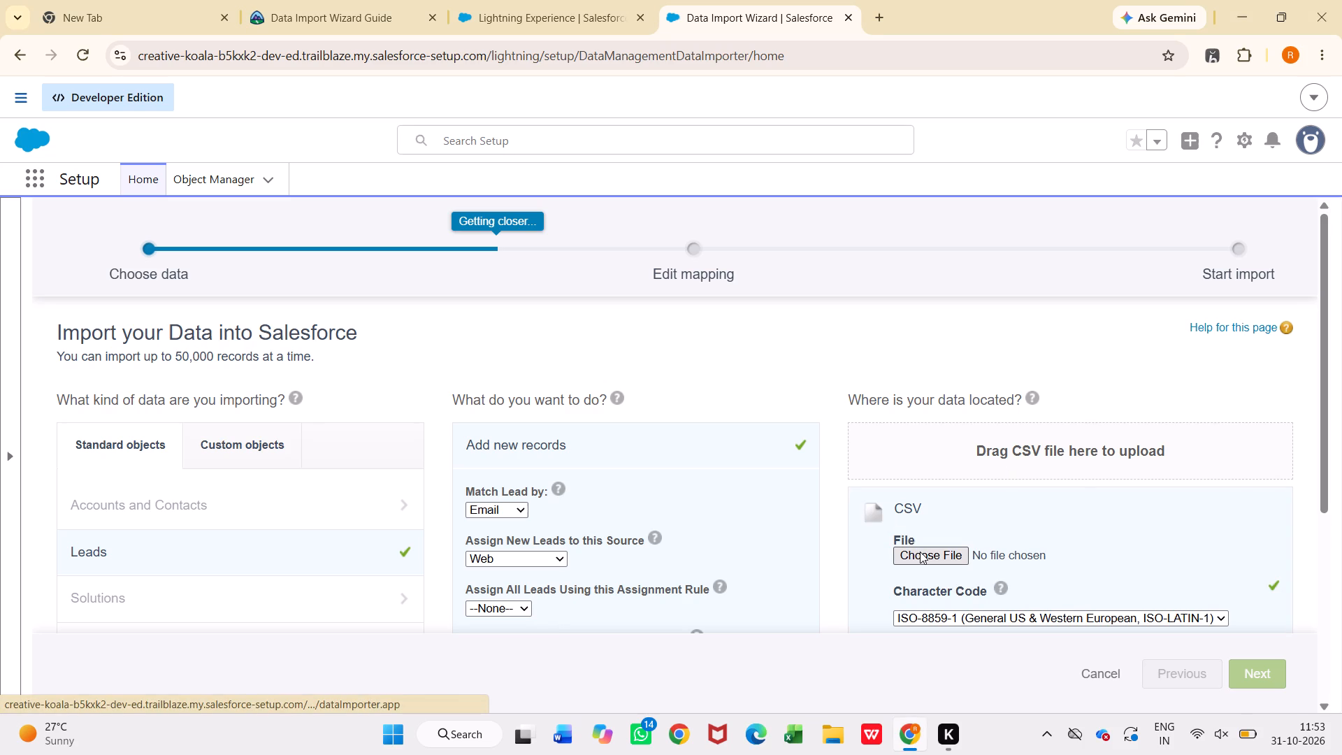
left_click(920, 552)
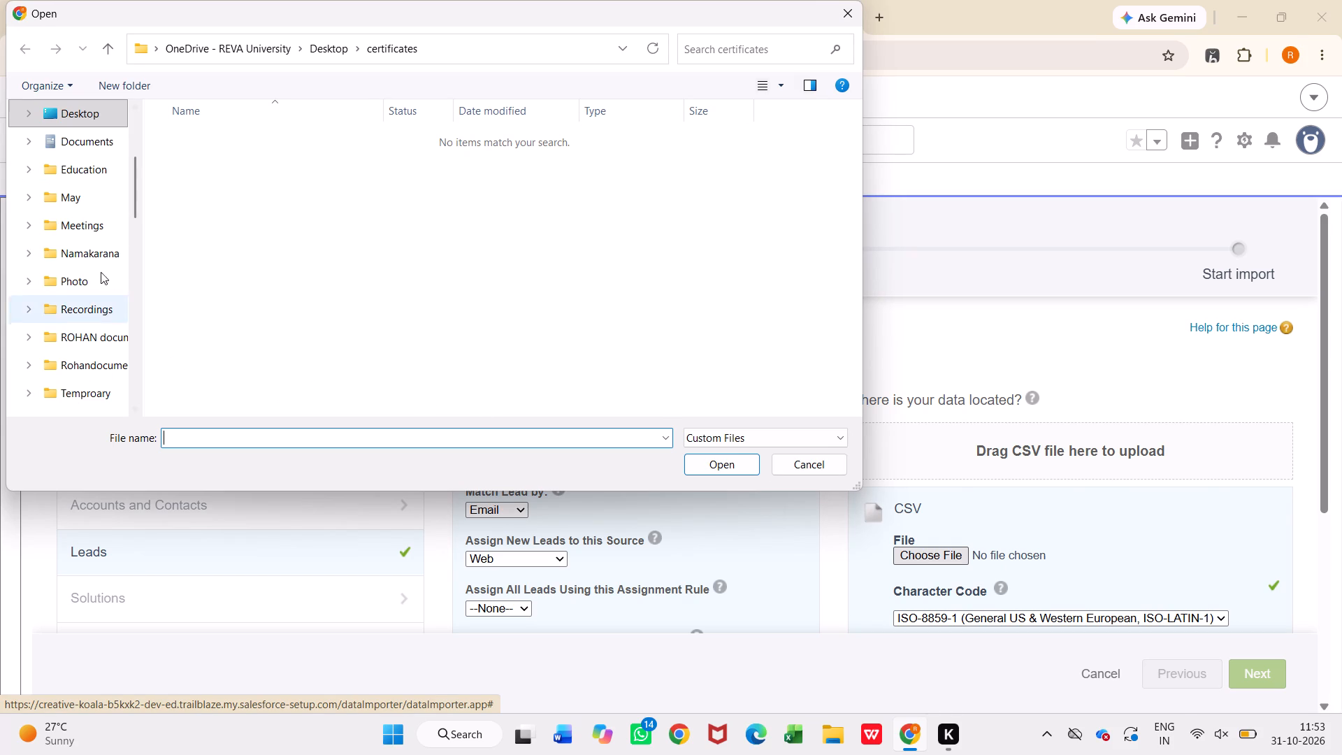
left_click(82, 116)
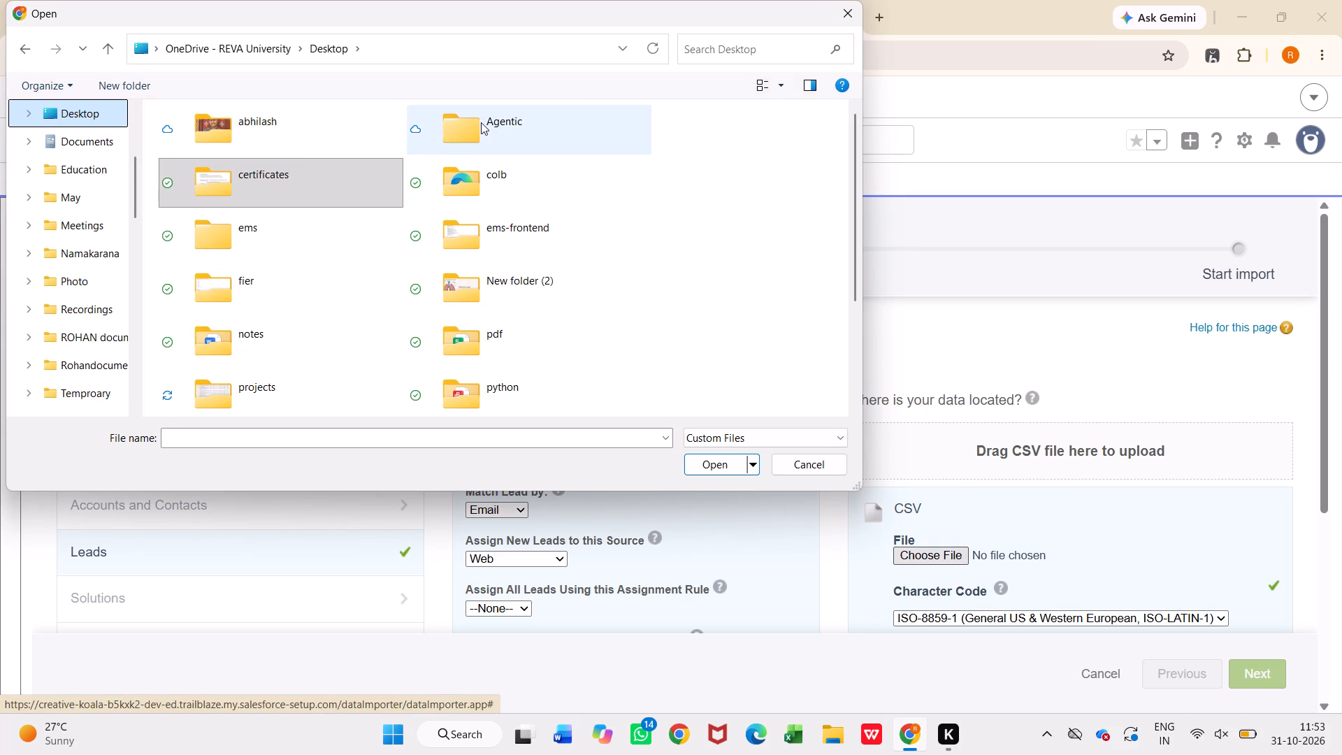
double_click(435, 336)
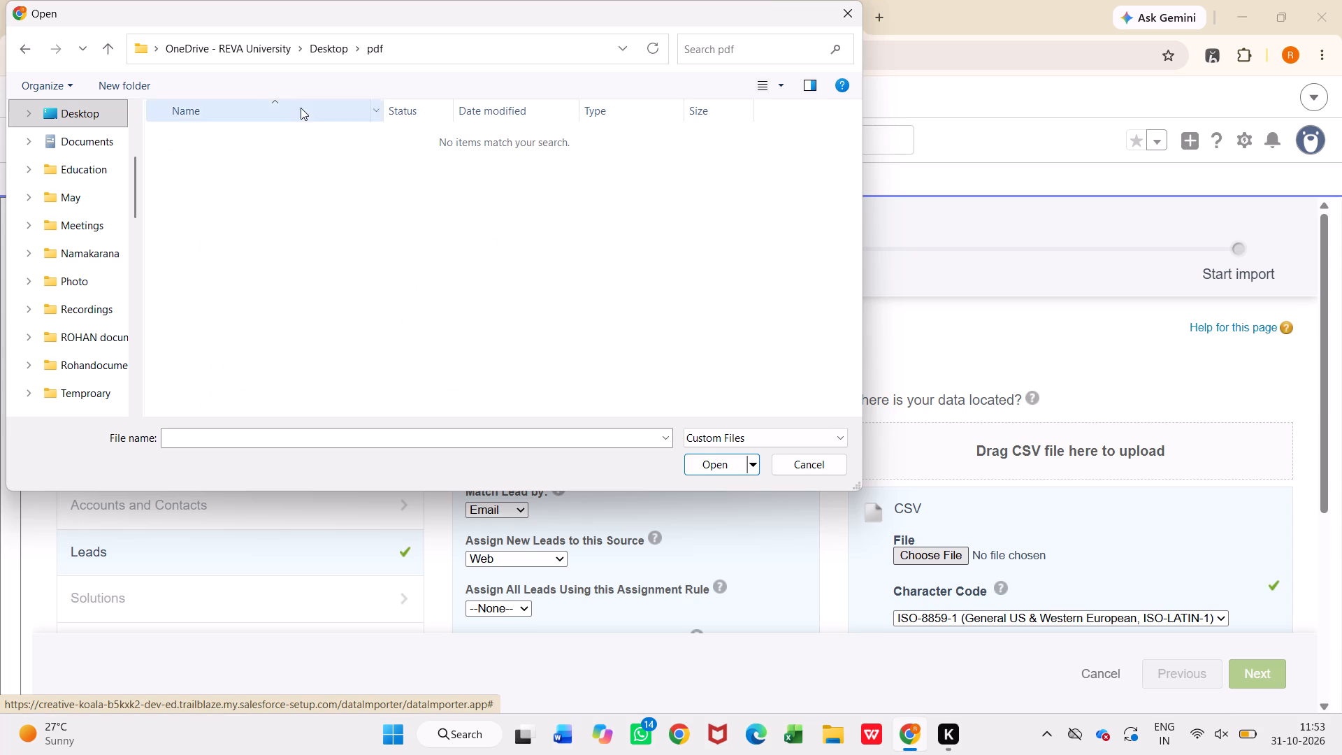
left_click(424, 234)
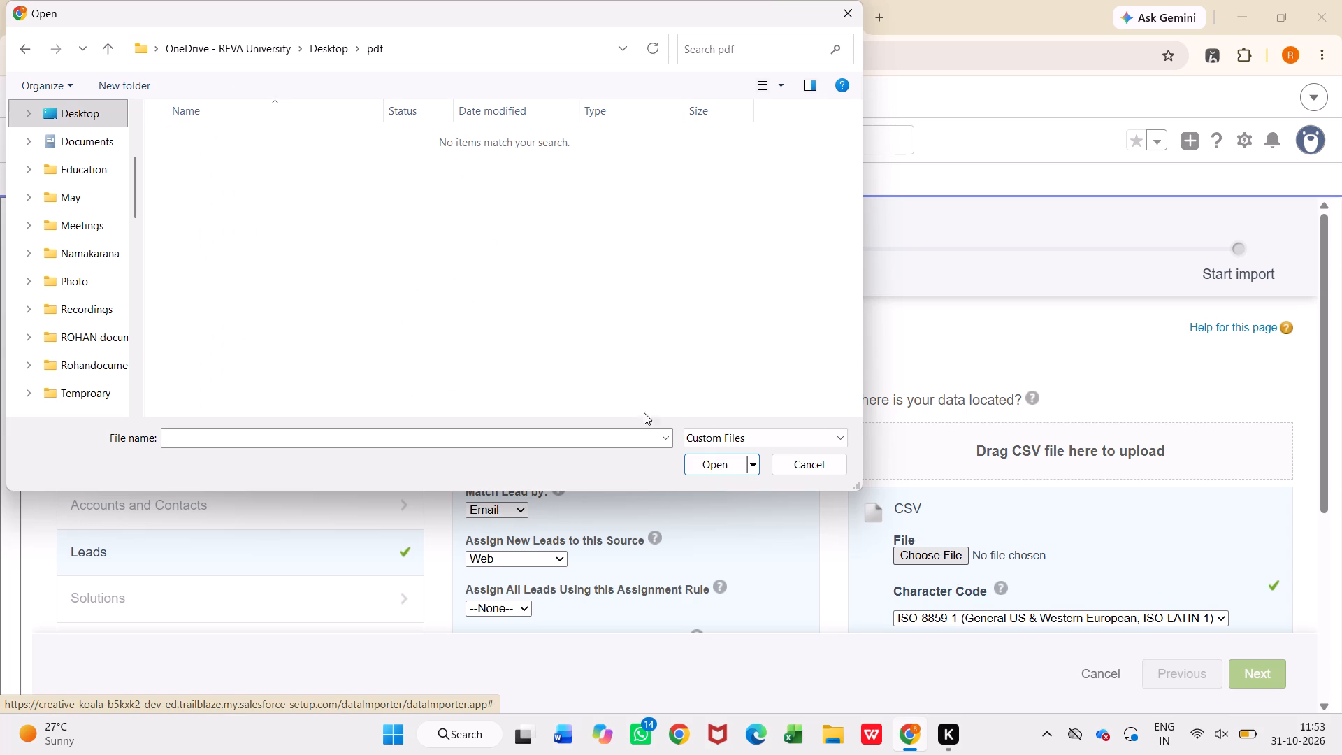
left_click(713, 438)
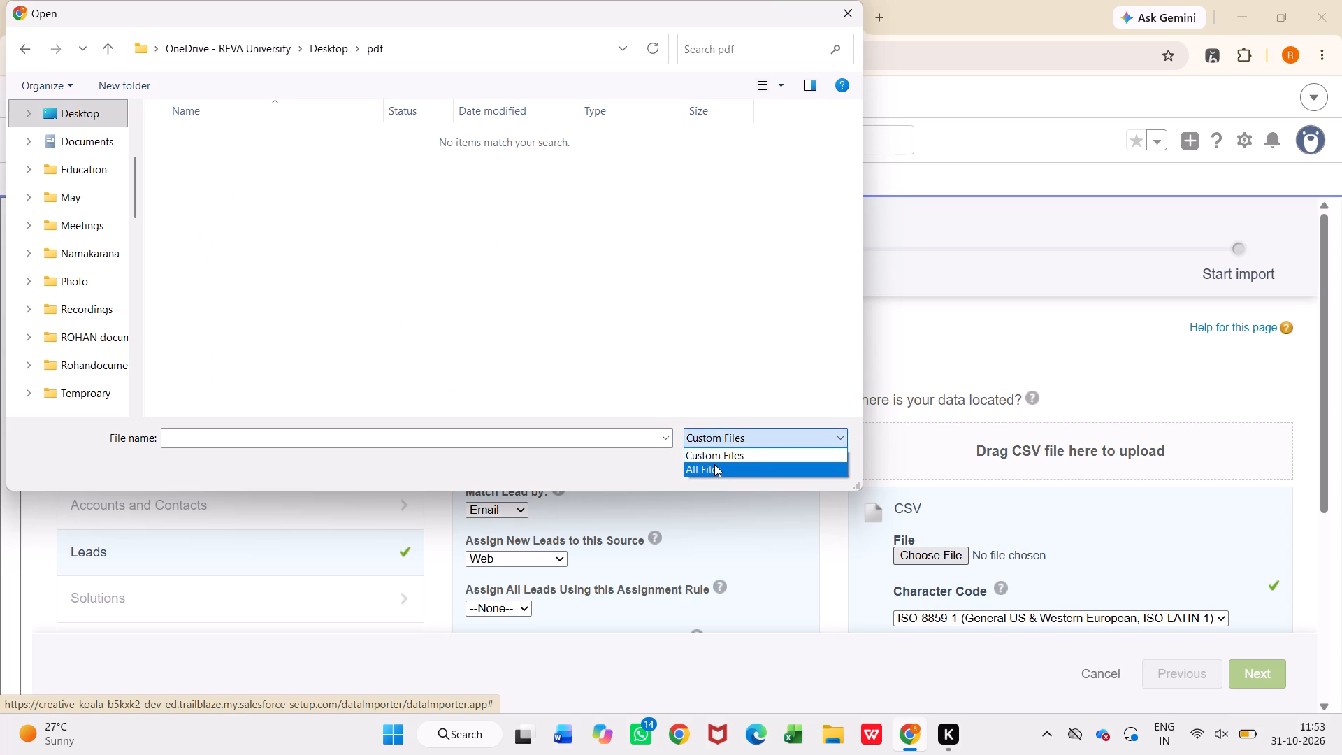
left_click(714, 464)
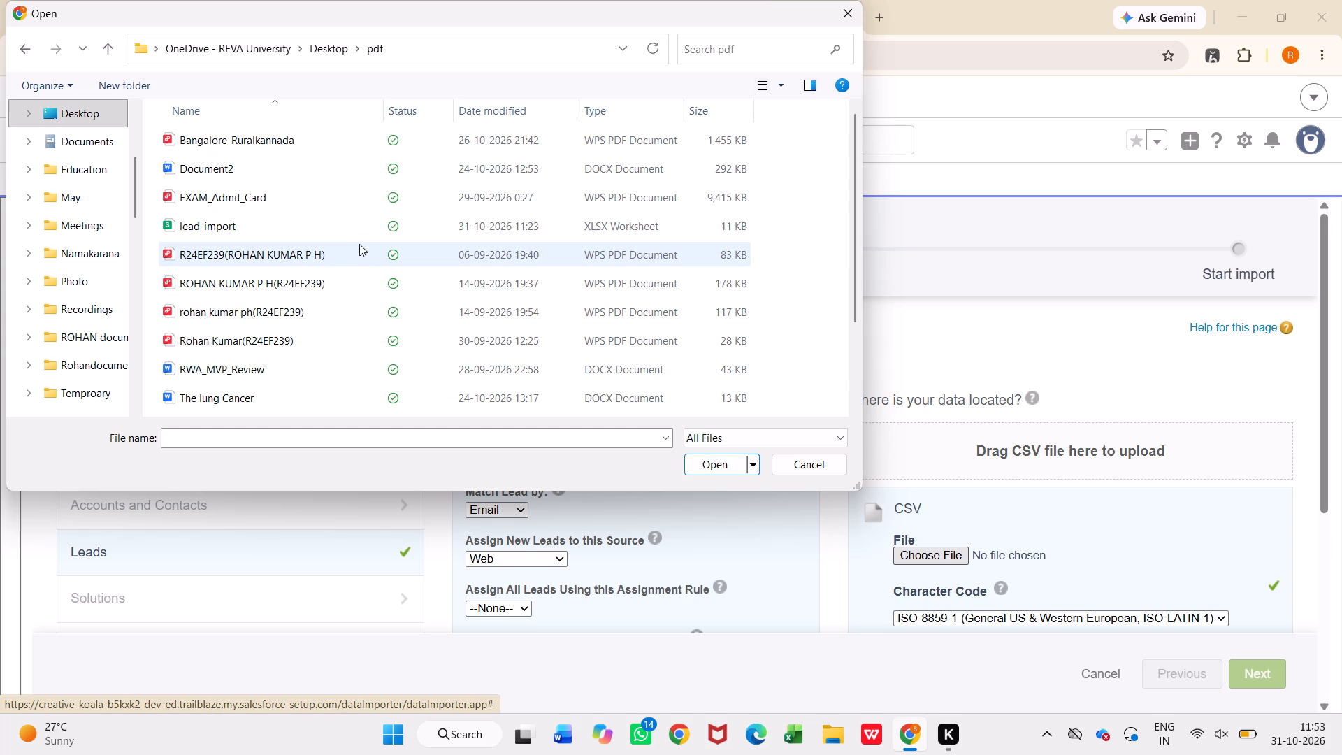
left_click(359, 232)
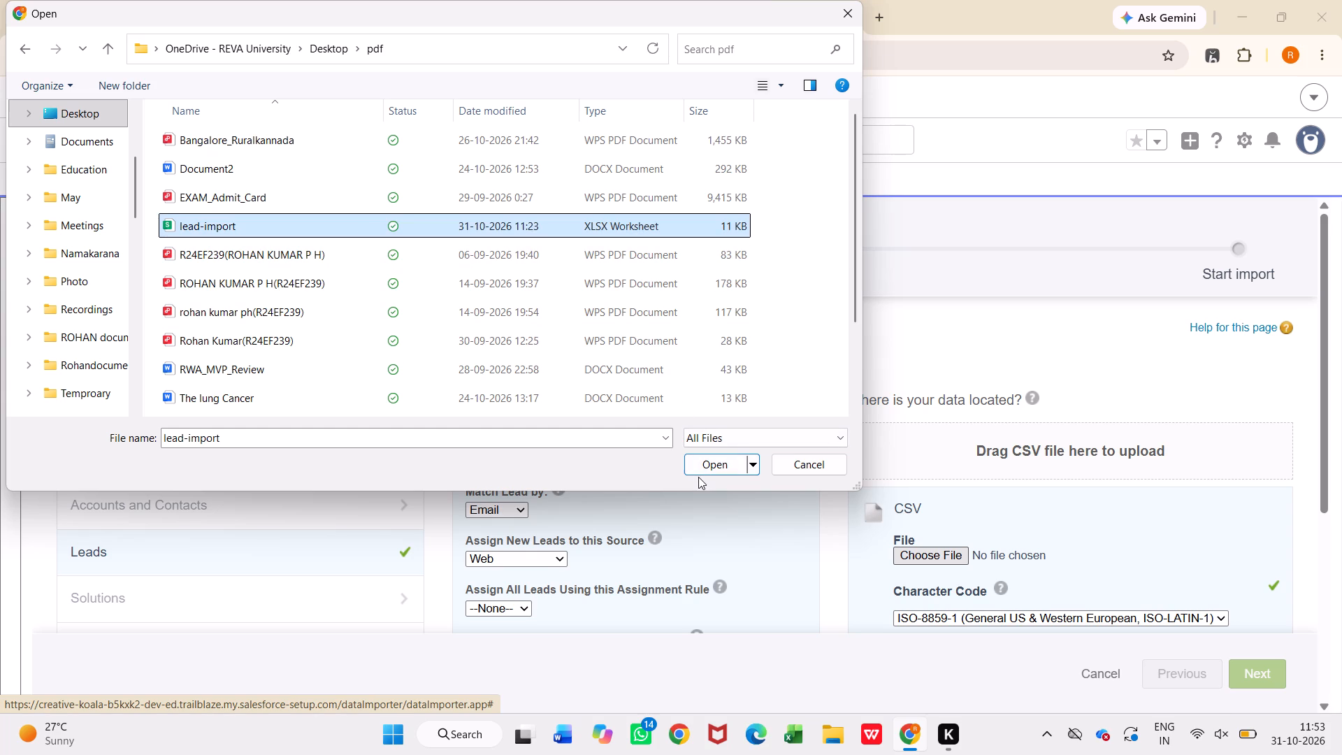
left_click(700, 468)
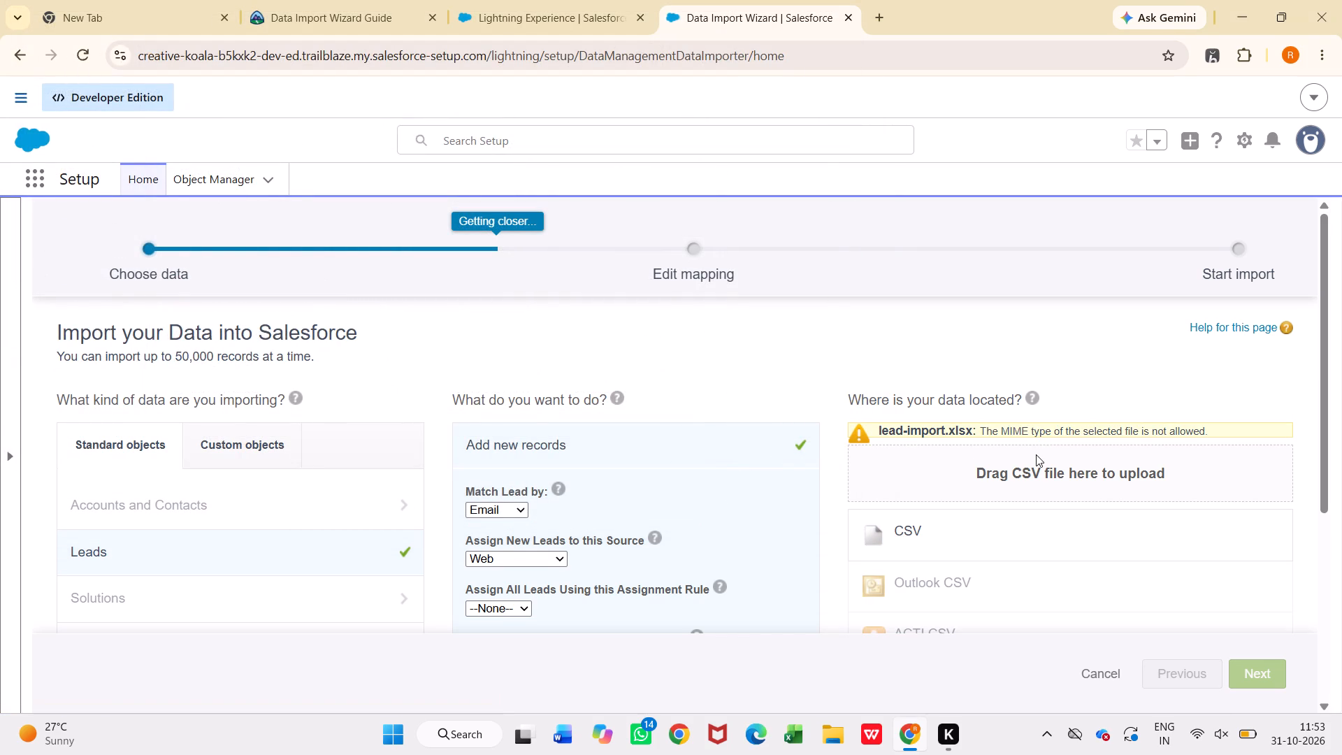
Choose CSV again as the data source for the leads import.
scroll(1036, 454, "down", 1)
left_click(1036, 454)
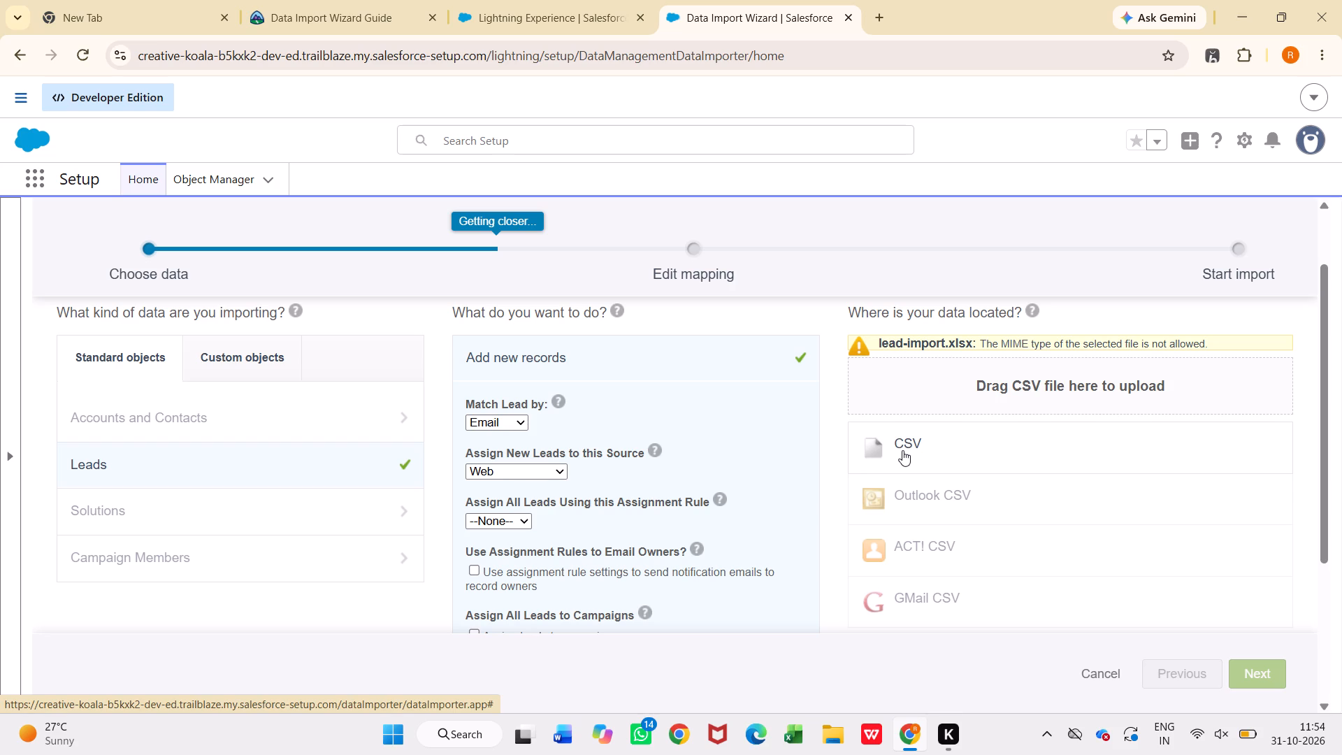
left_click(902, 450)
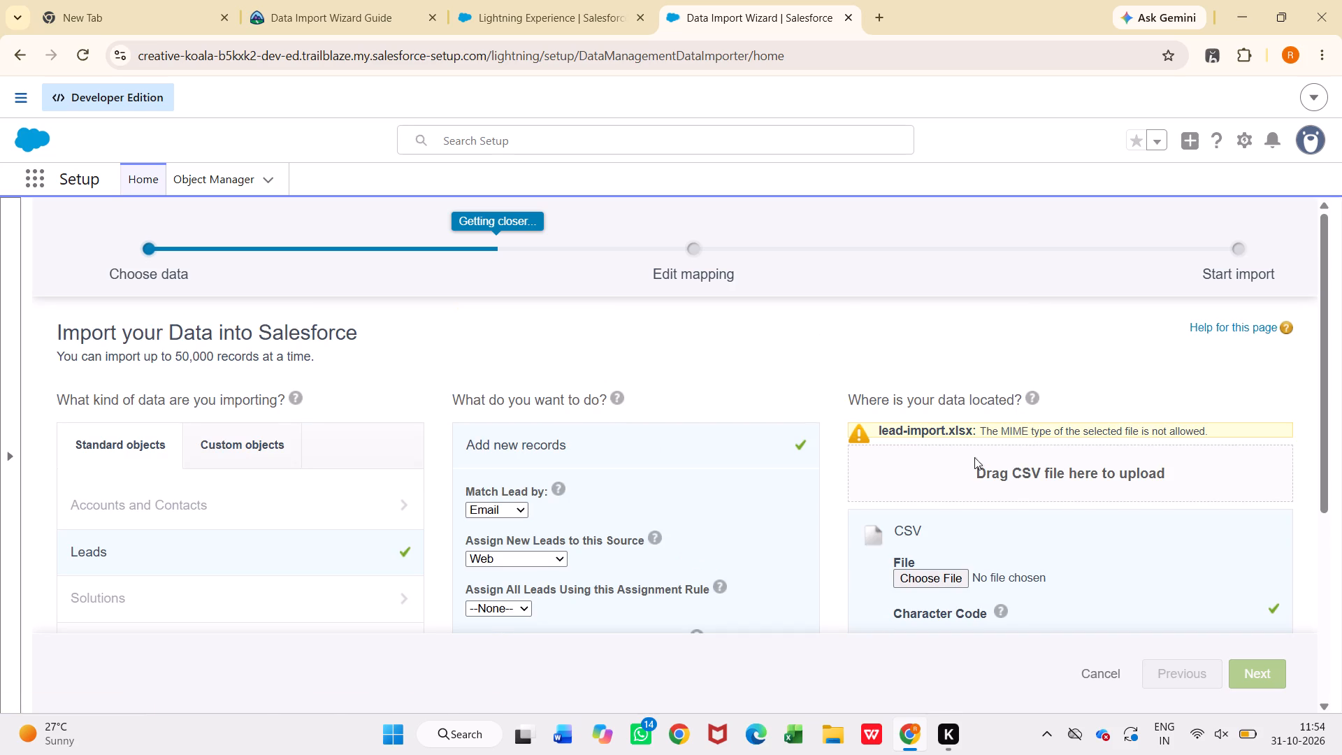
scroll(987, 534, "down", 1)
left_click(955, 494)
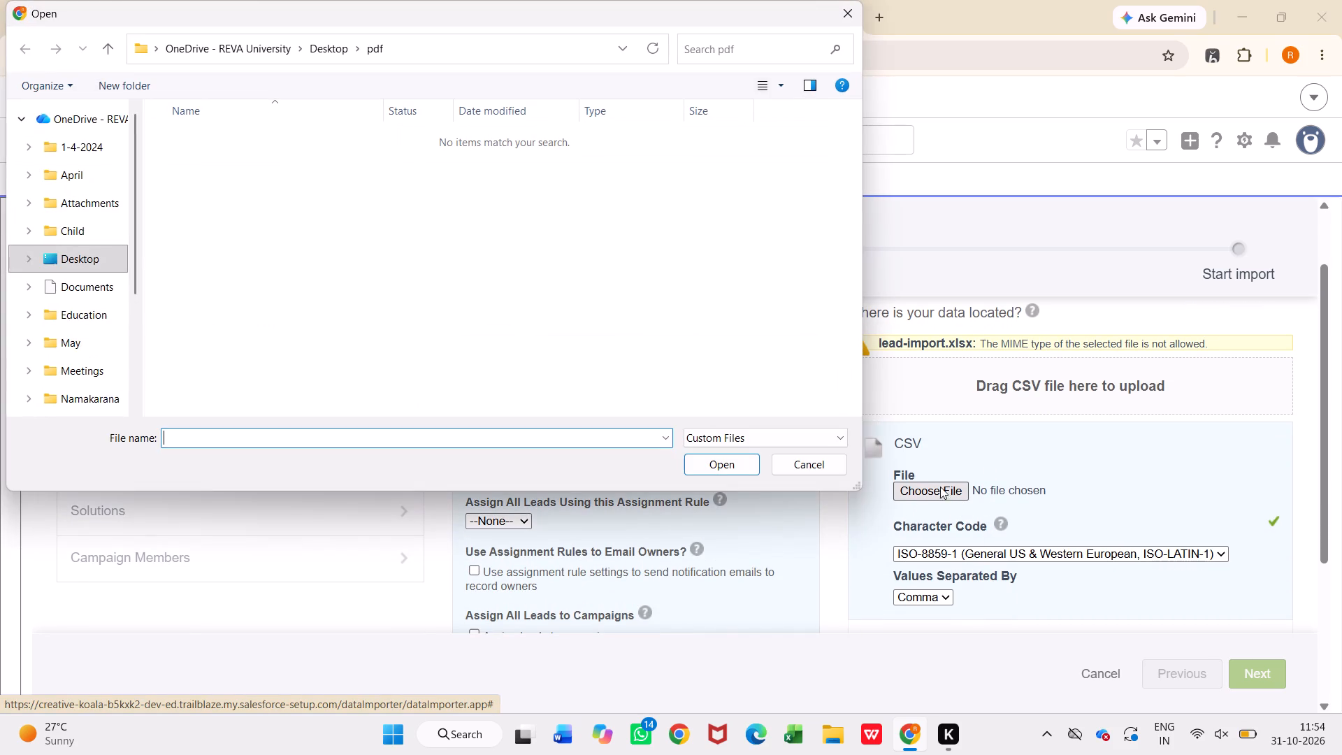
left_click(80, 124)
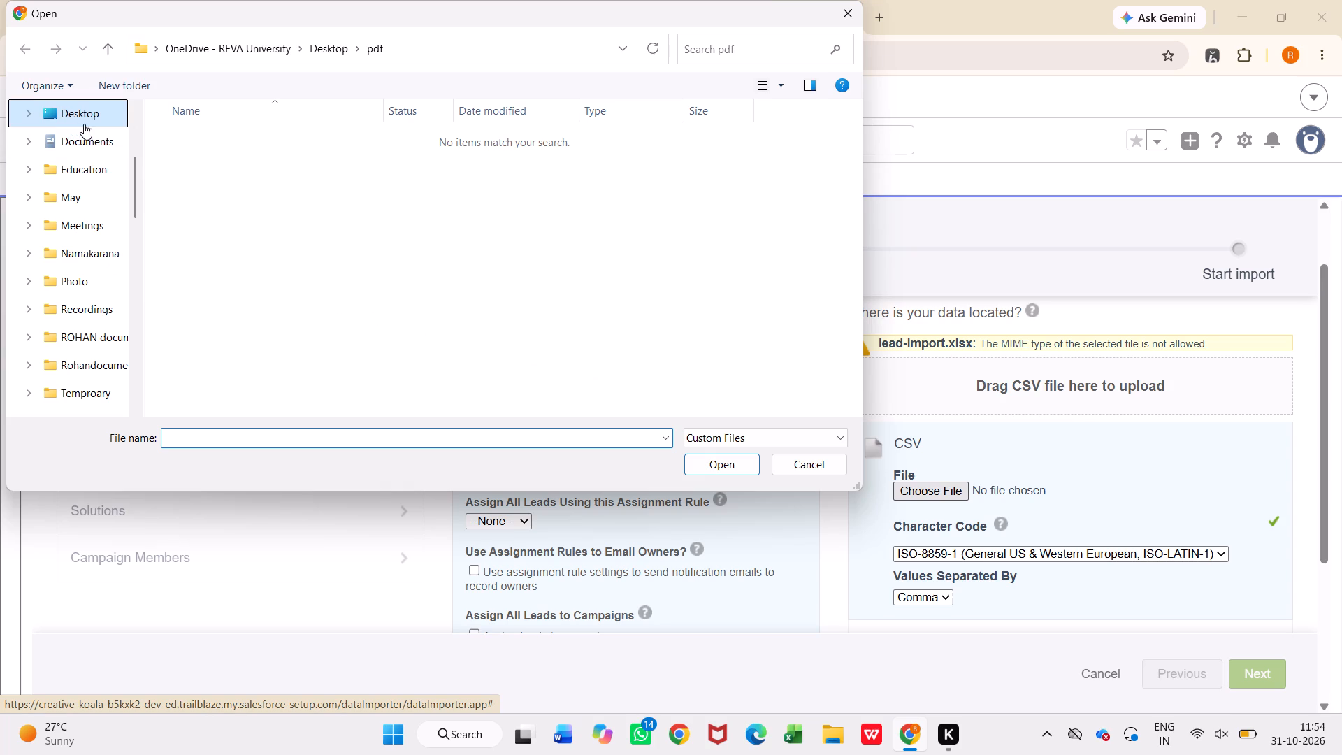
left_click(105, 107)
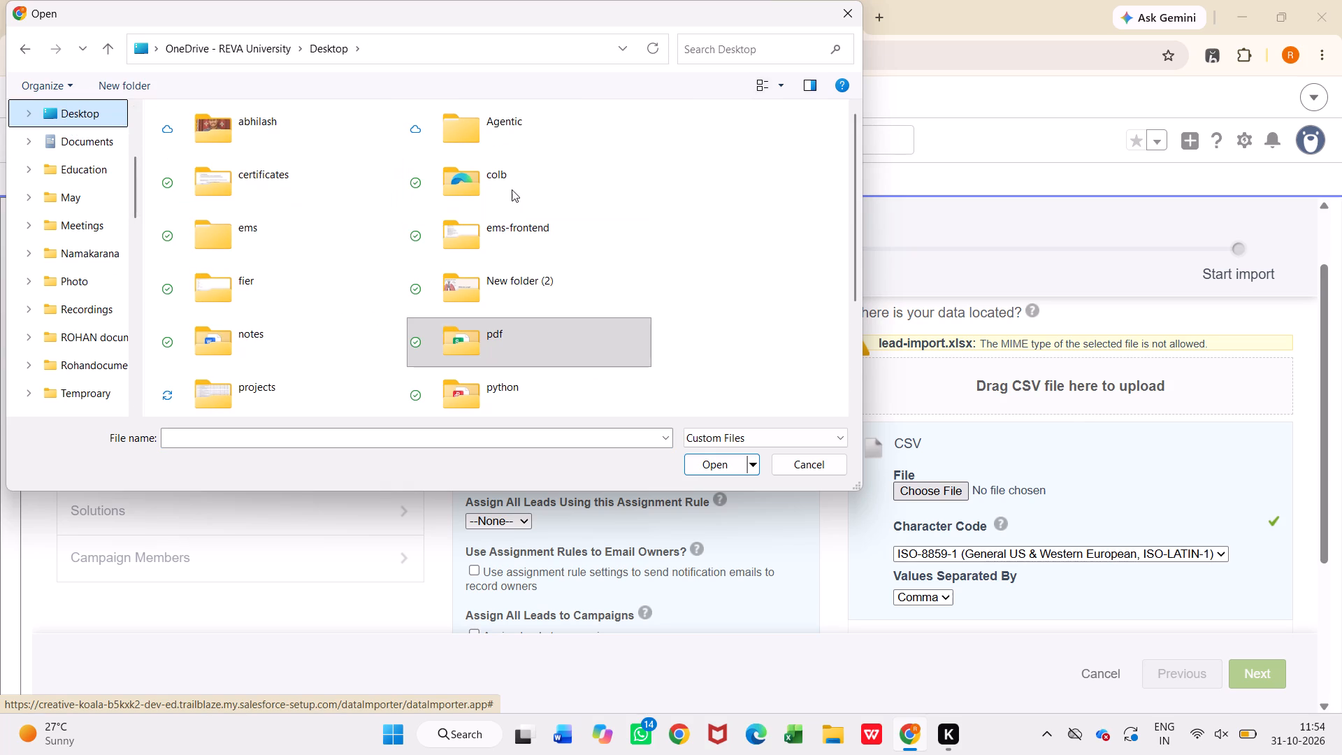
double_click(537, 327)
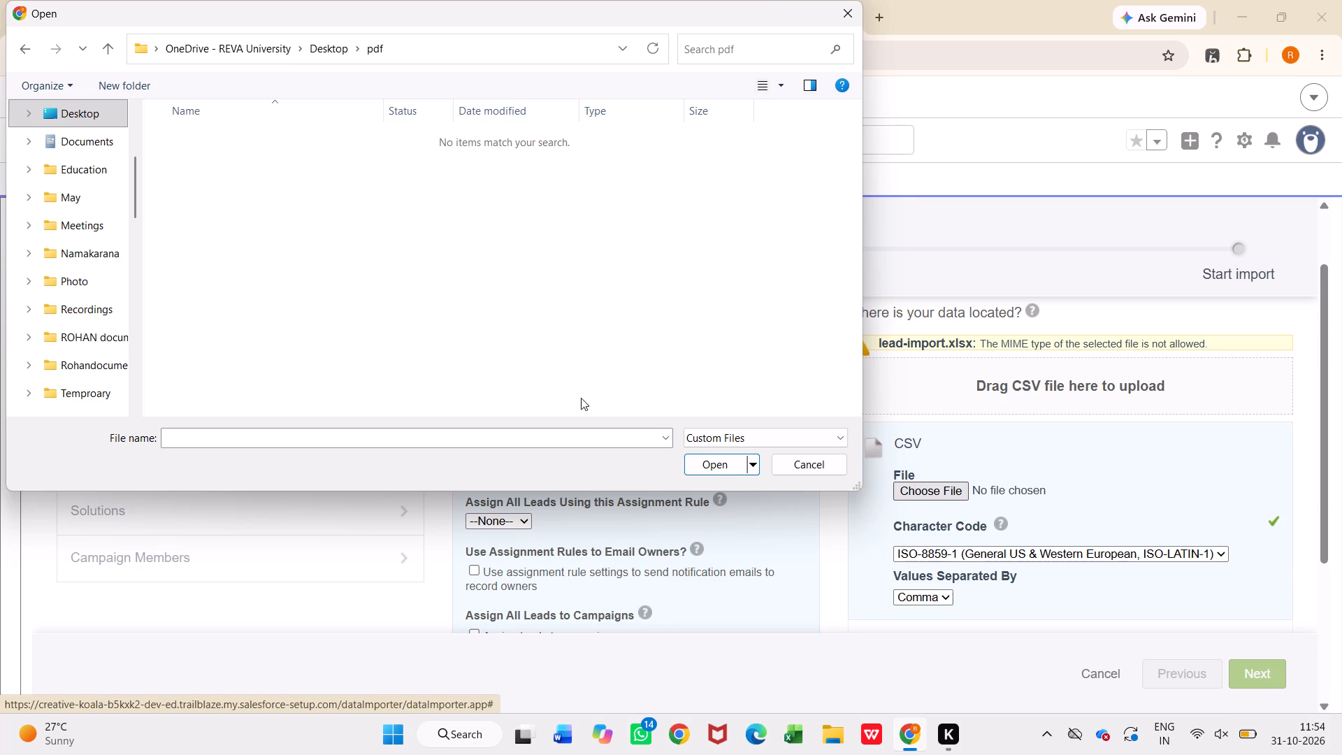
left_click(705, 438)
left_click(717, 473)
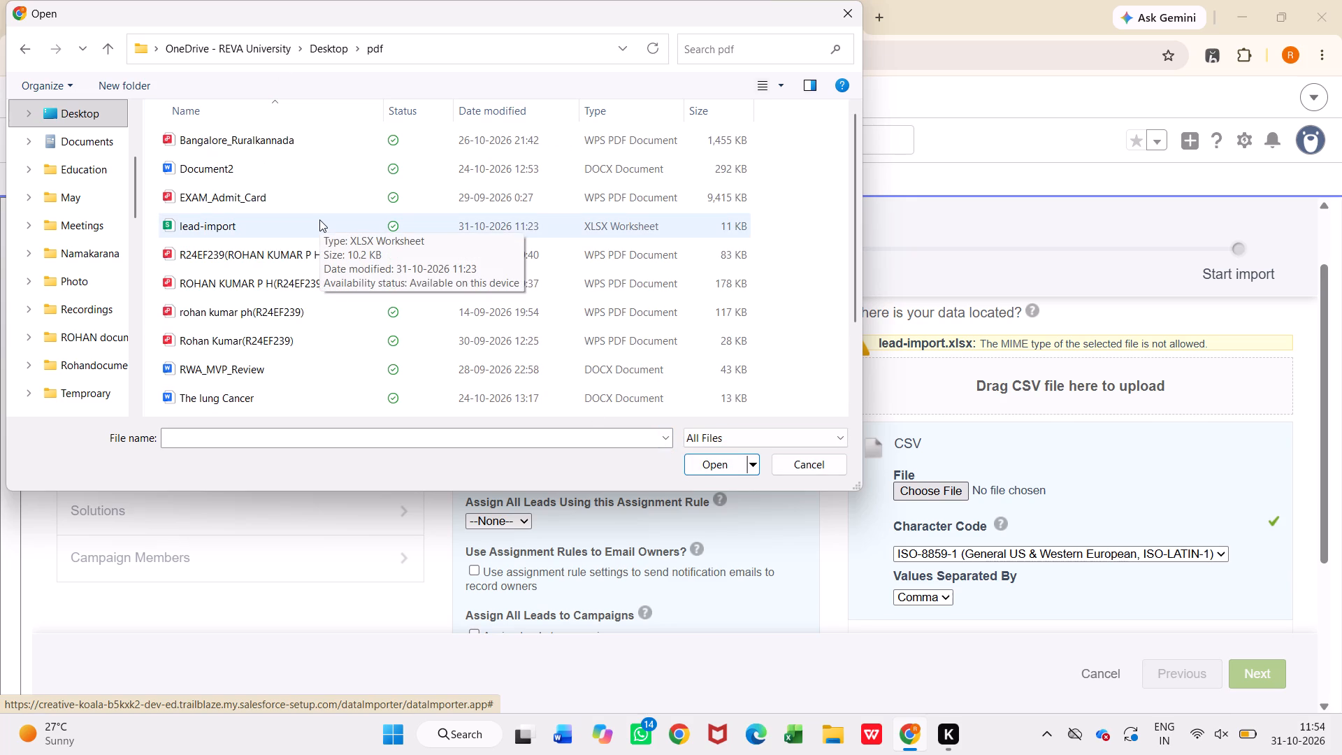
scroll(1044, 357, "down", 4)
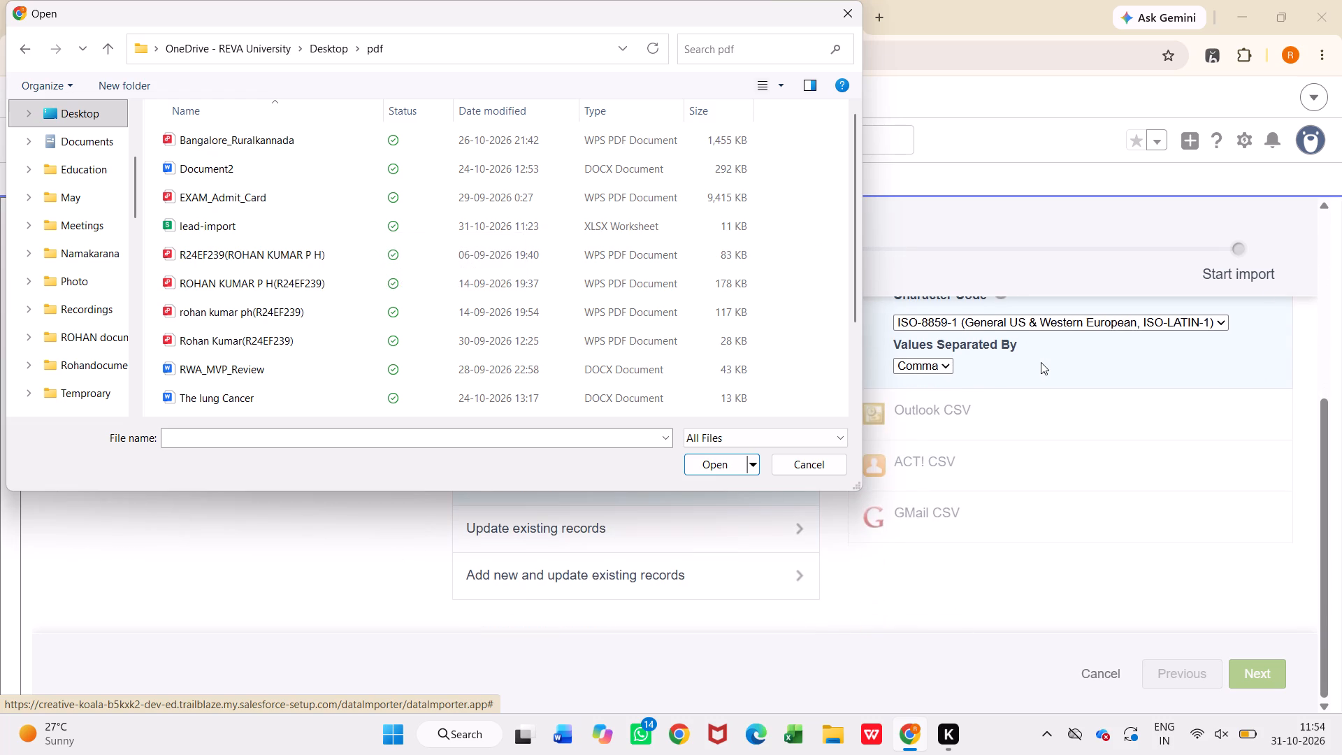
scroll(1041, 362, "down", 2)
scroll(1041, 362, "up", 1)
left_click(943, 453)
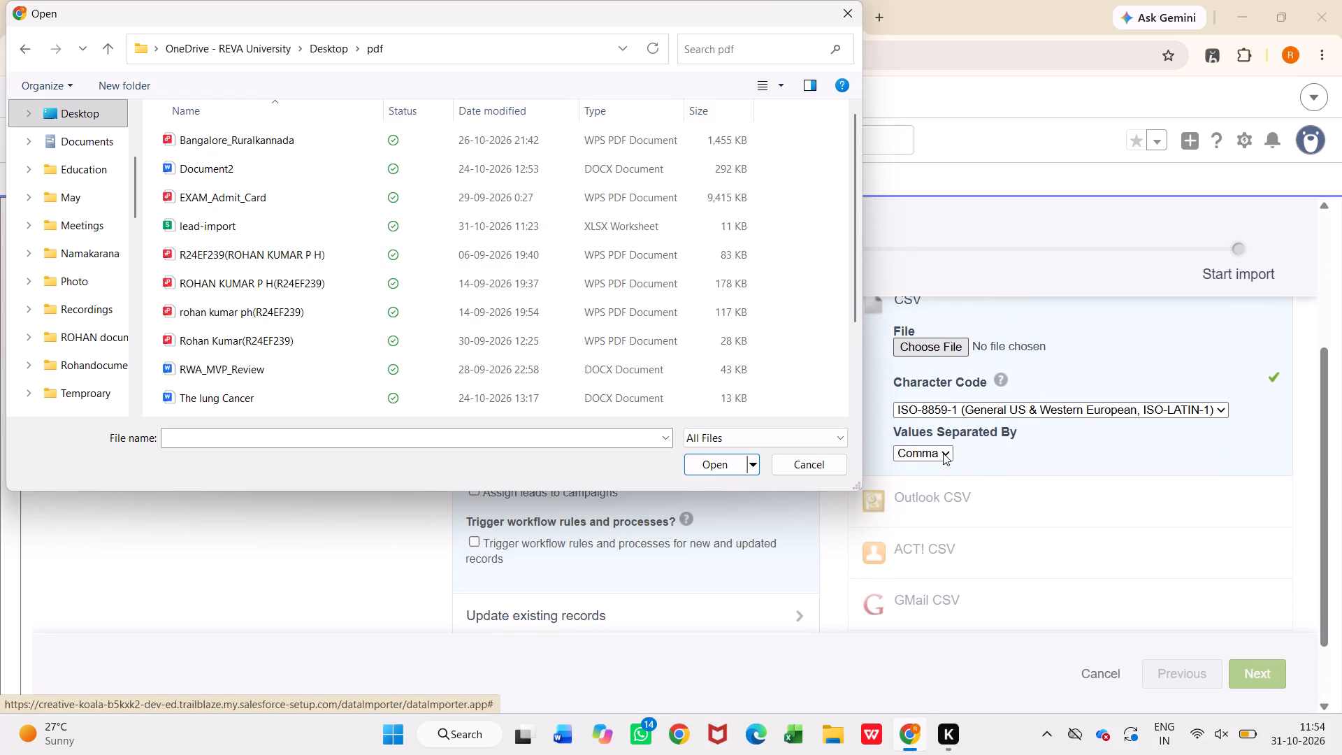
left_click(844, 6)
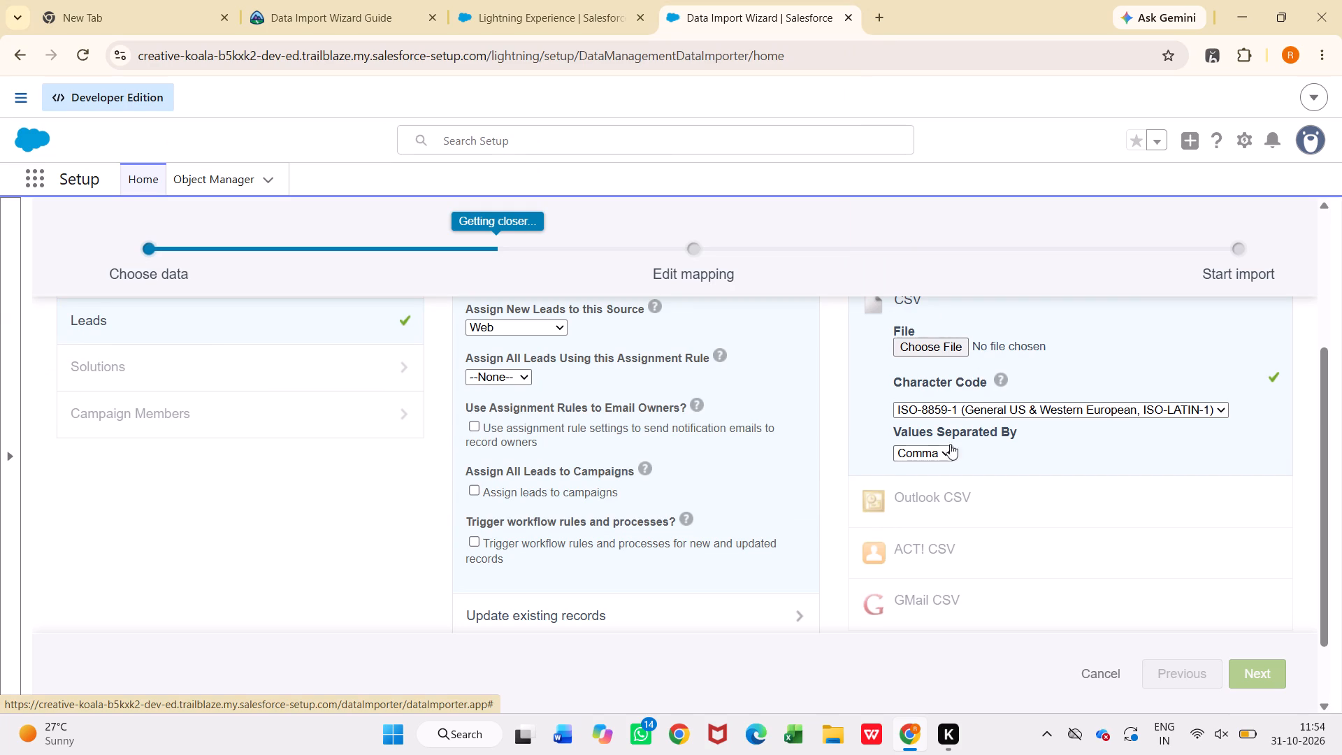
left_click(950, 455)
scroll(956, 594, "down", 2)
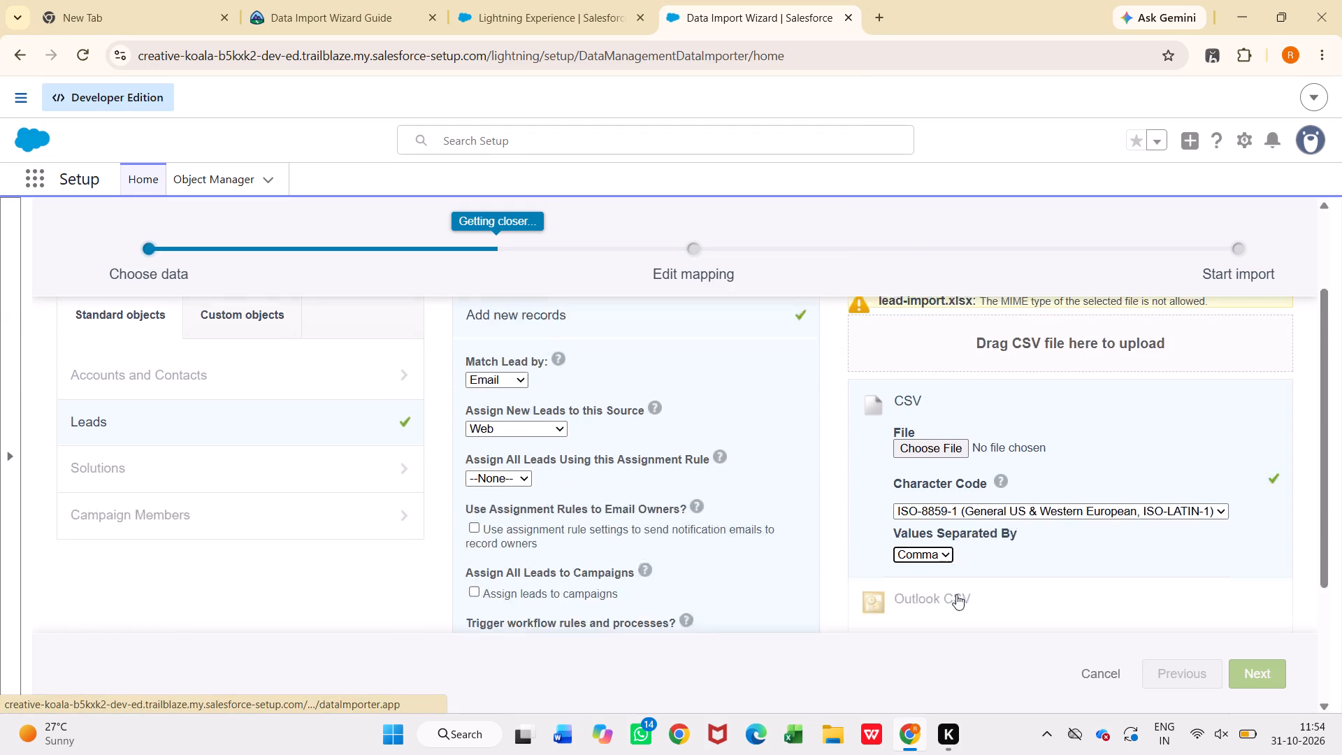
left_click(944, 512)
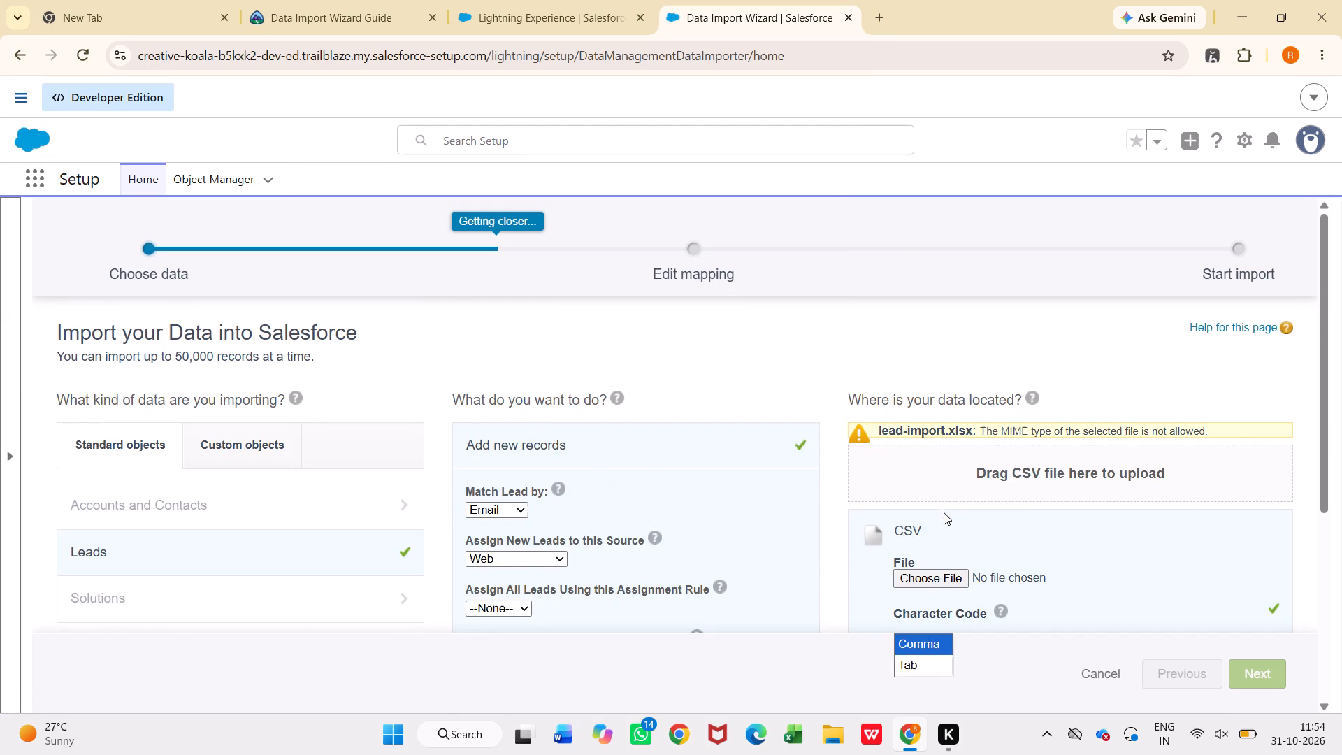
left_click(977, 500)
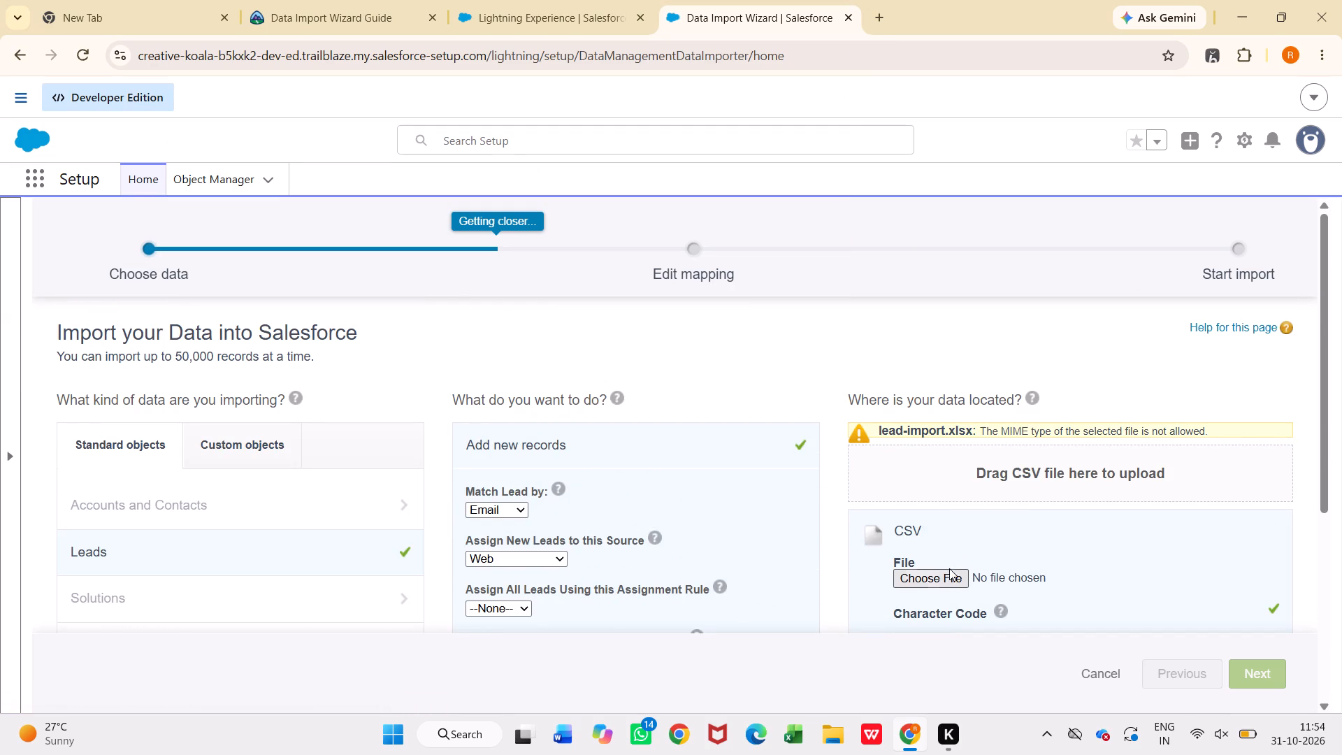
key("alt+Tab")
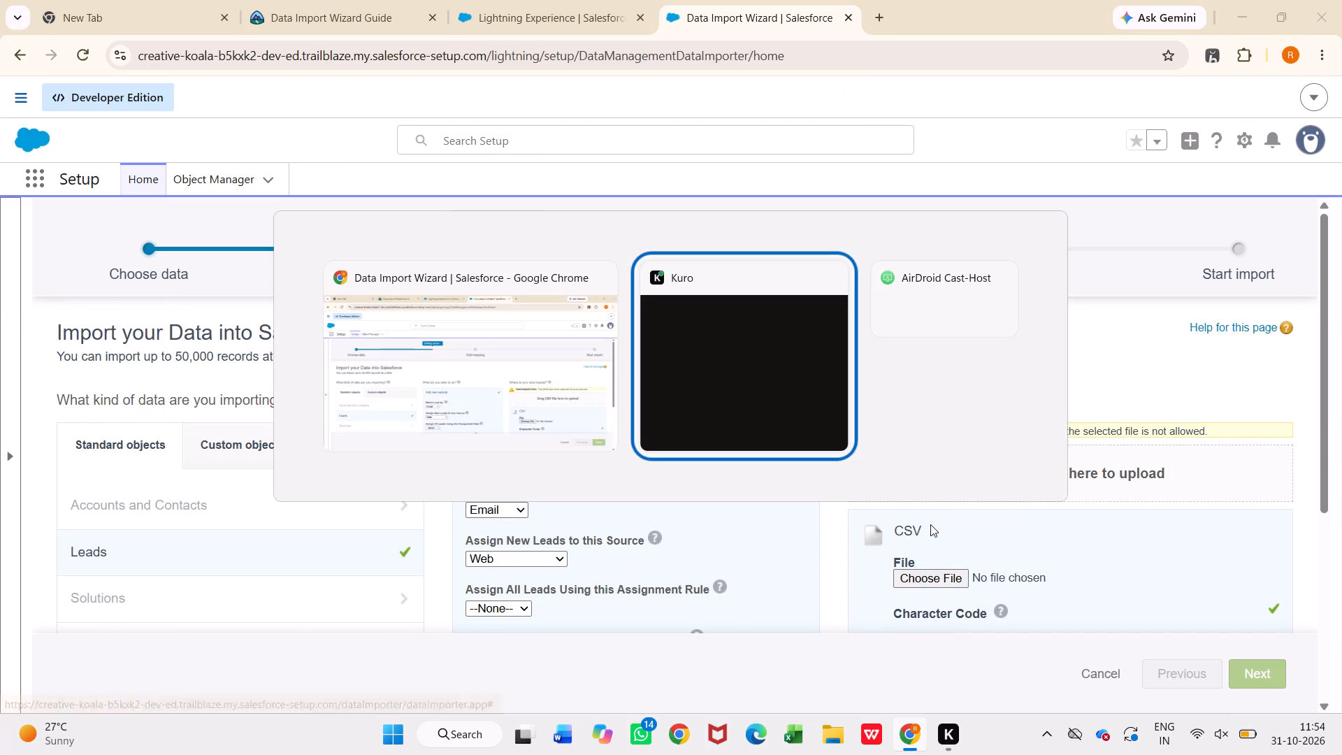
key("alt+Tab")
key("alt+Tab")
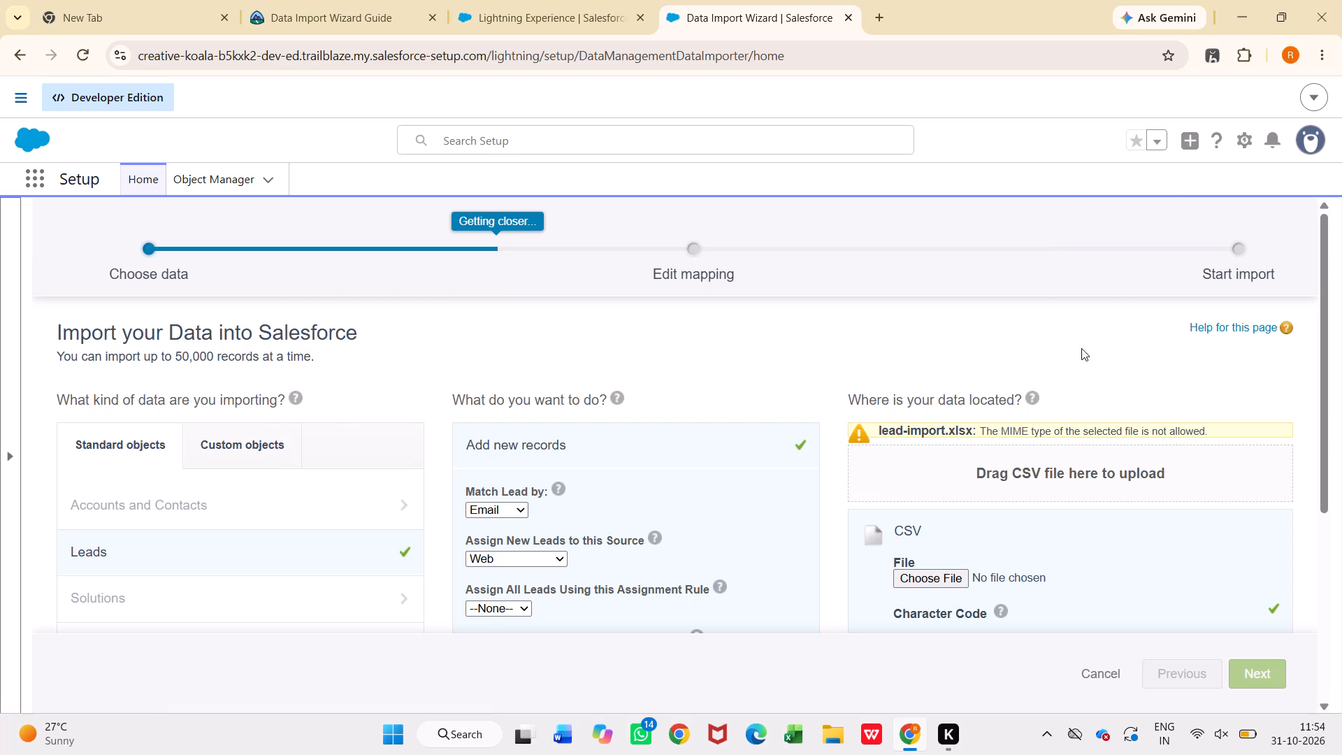
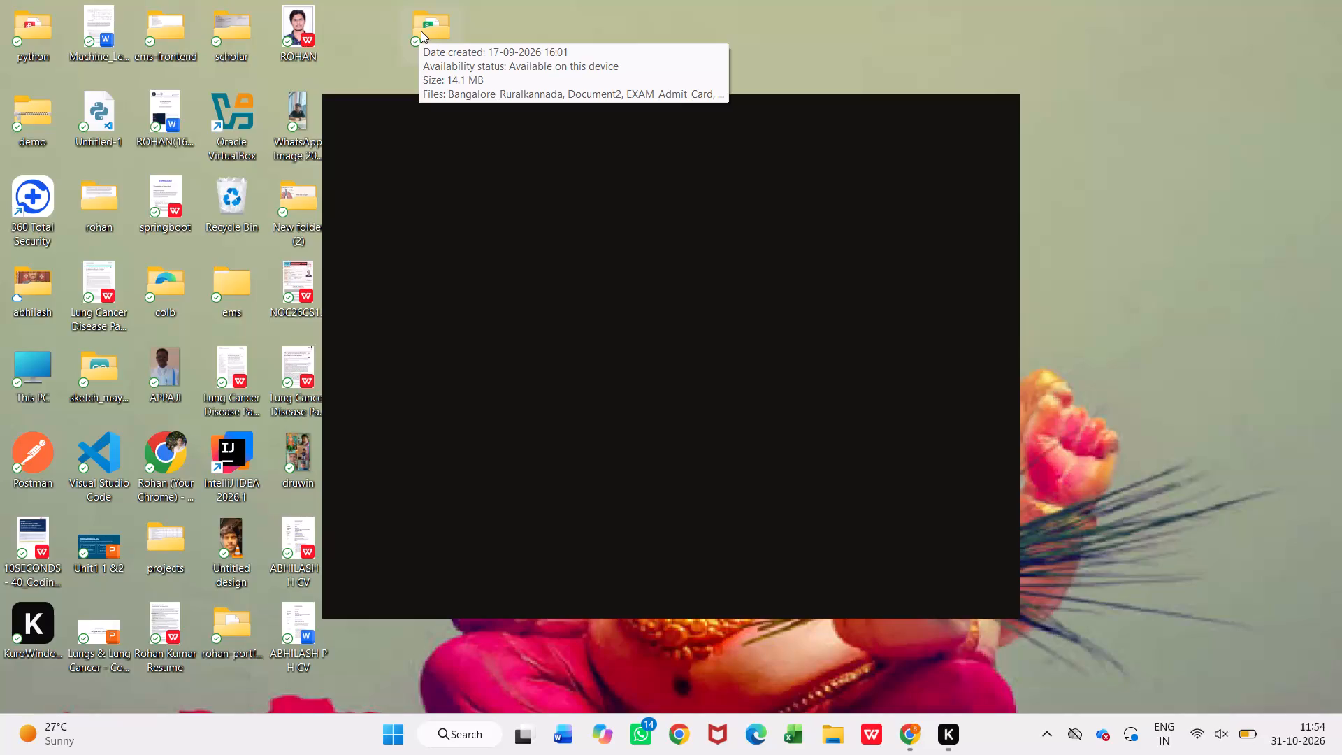
Open the lead-import XLSX worksheet from the Desktop's pdf folder in WPS Office.
double_click(429, 27)
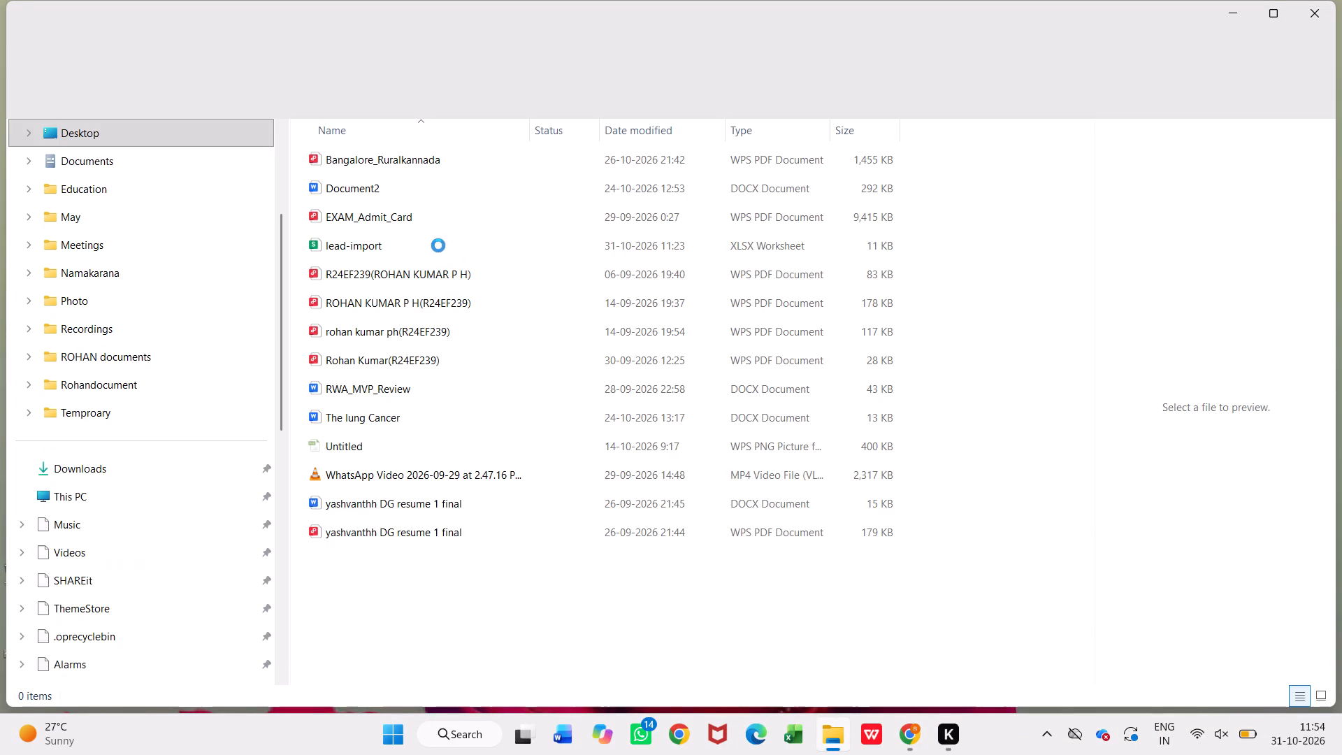
left_click(404, 243)
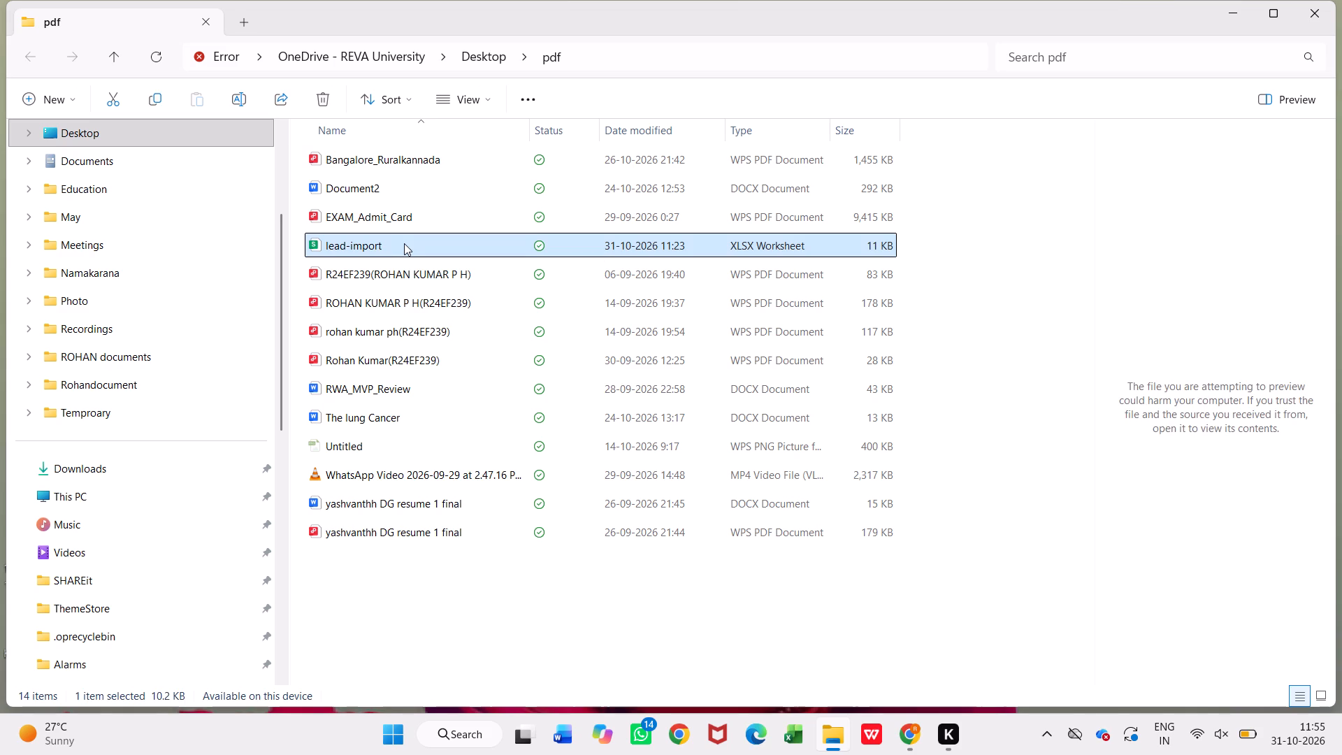
double_click(409, 244)
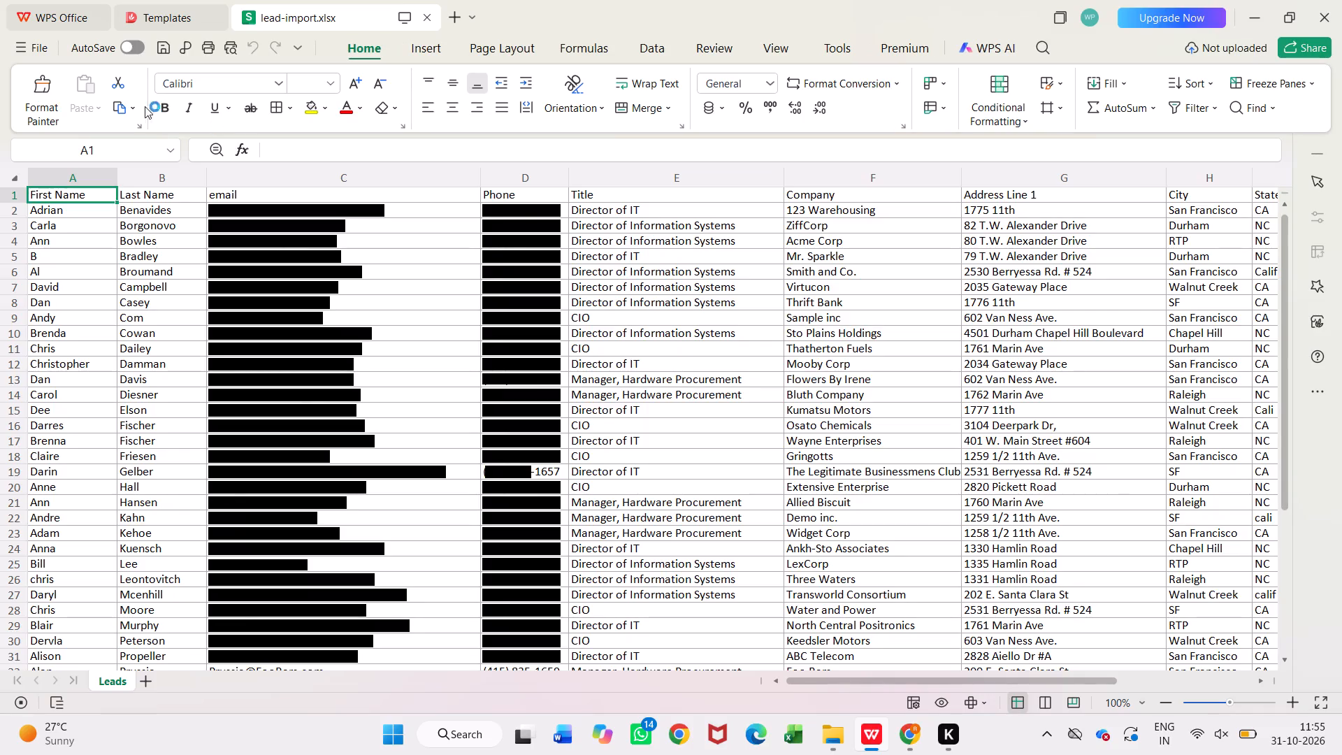
Save the lead-import workbook in its current format, leaving AutoSave off.
left_click(138, 47)
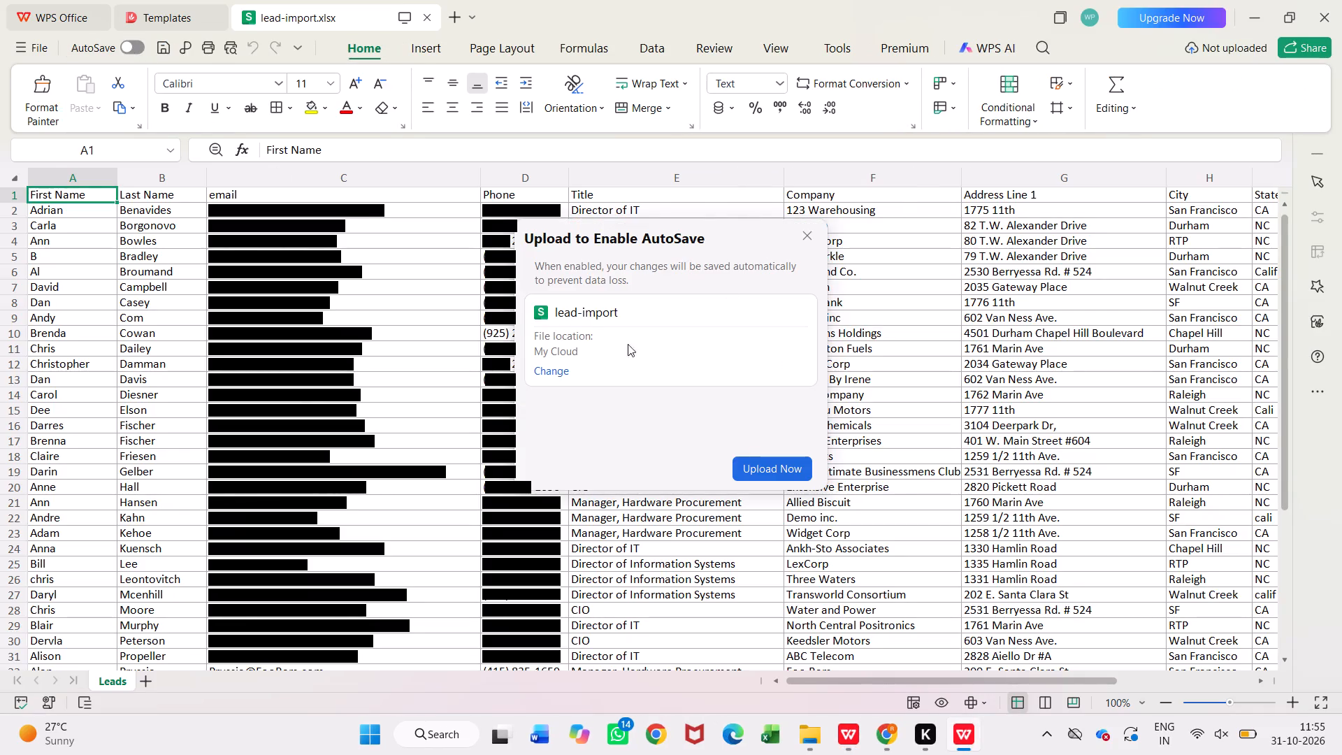
left_click(800, 235)
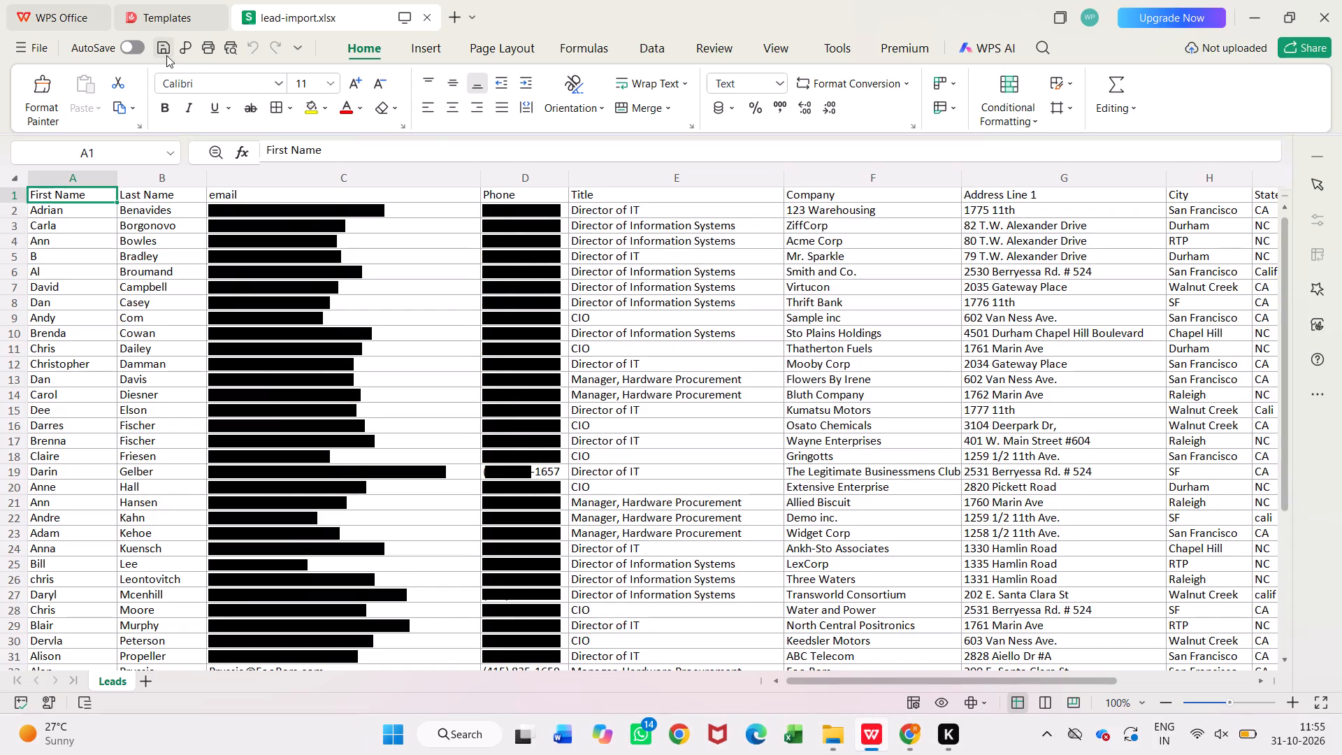
left_click(166, 55)
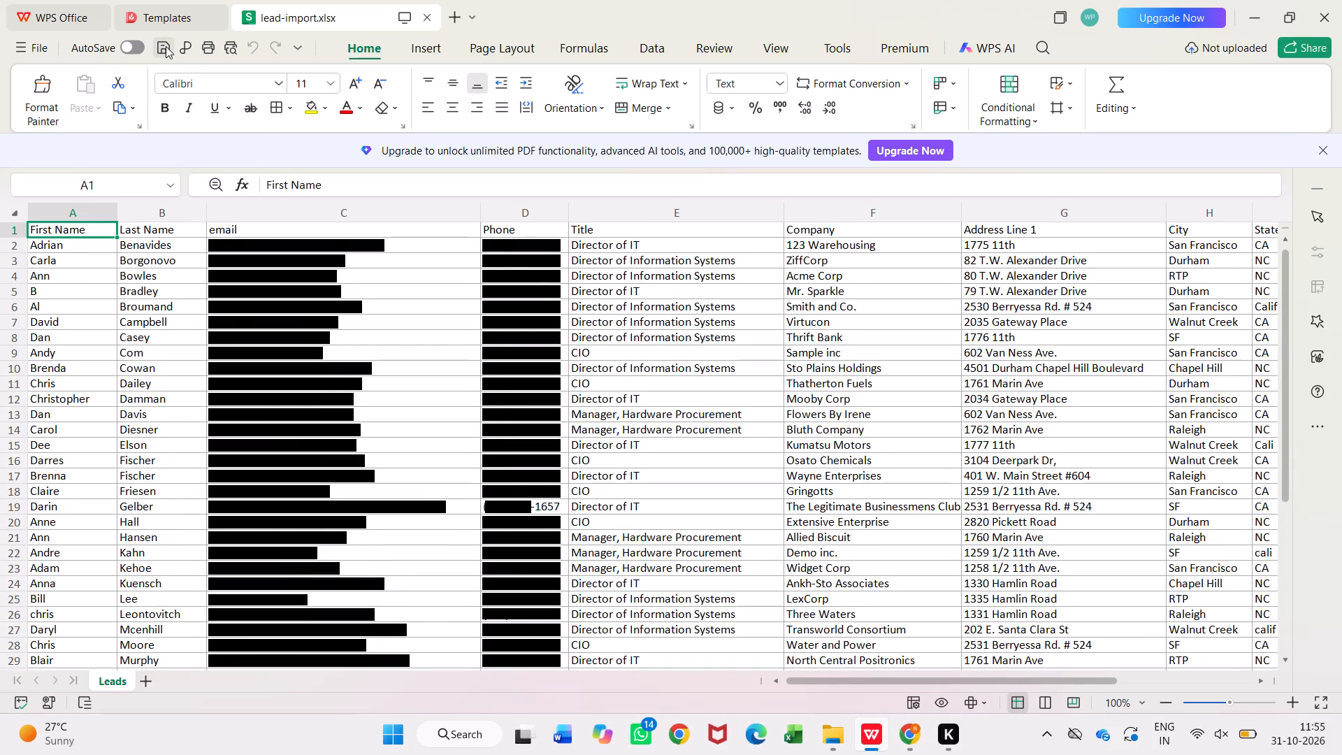
left_click(166, 46)
left_click(164, 44)
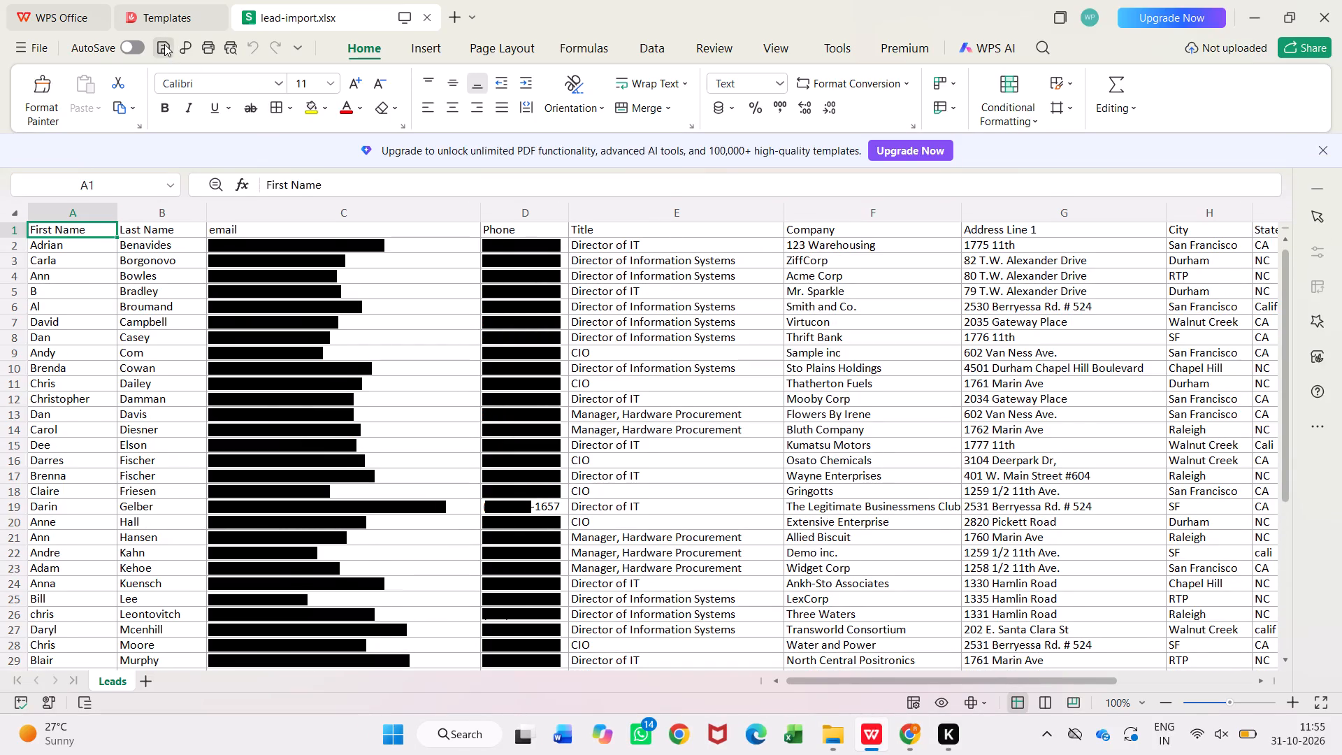
left_click(164, 44)
Save a copy of the workbook as lead-import.csv in the pdf folder, using the CSV (Comma delimited) format.
left_click(12, 46)
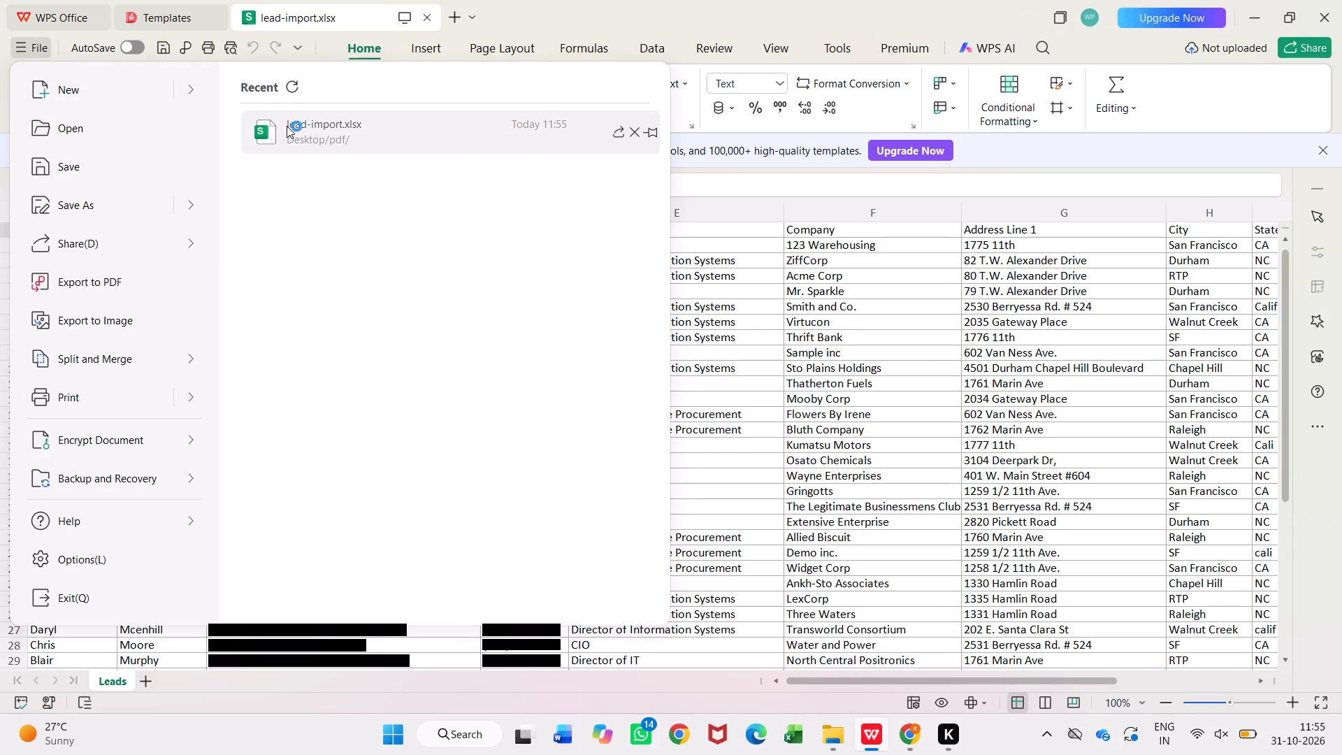
left_click(96, 197)
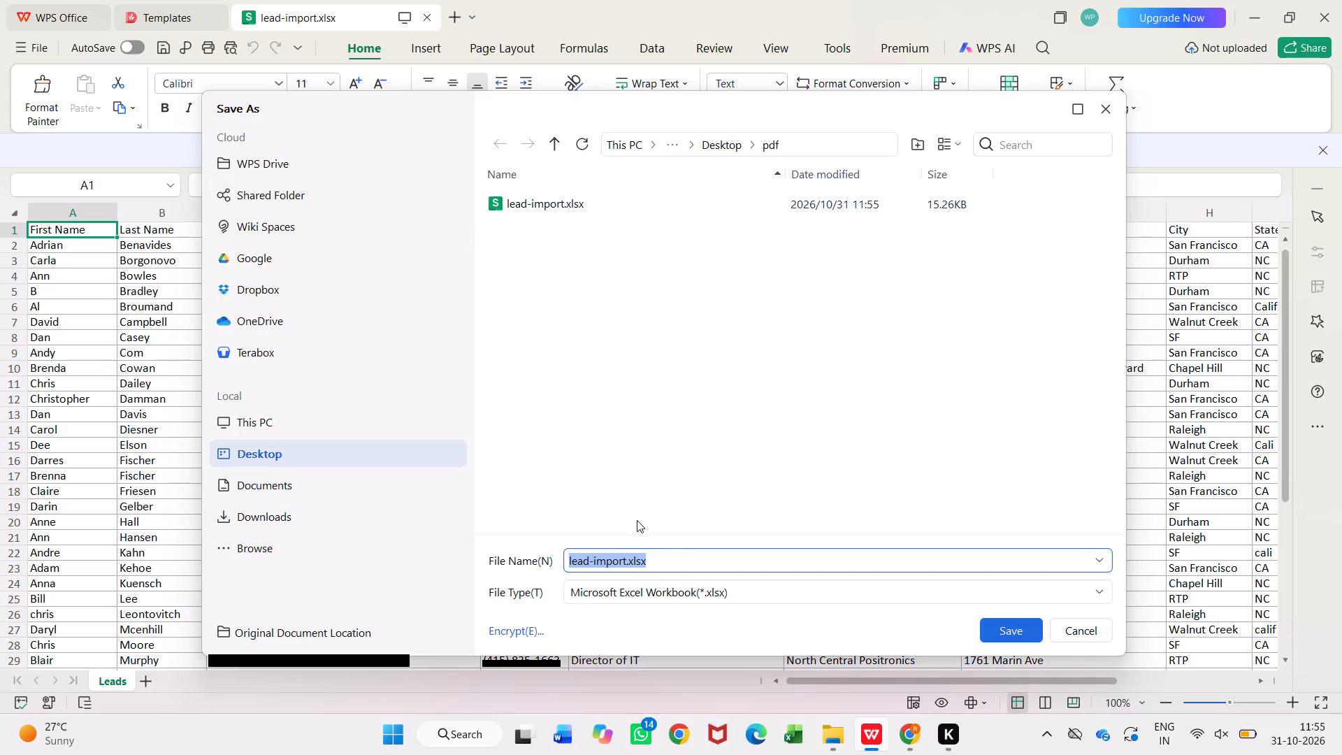
left_click(697, 587)
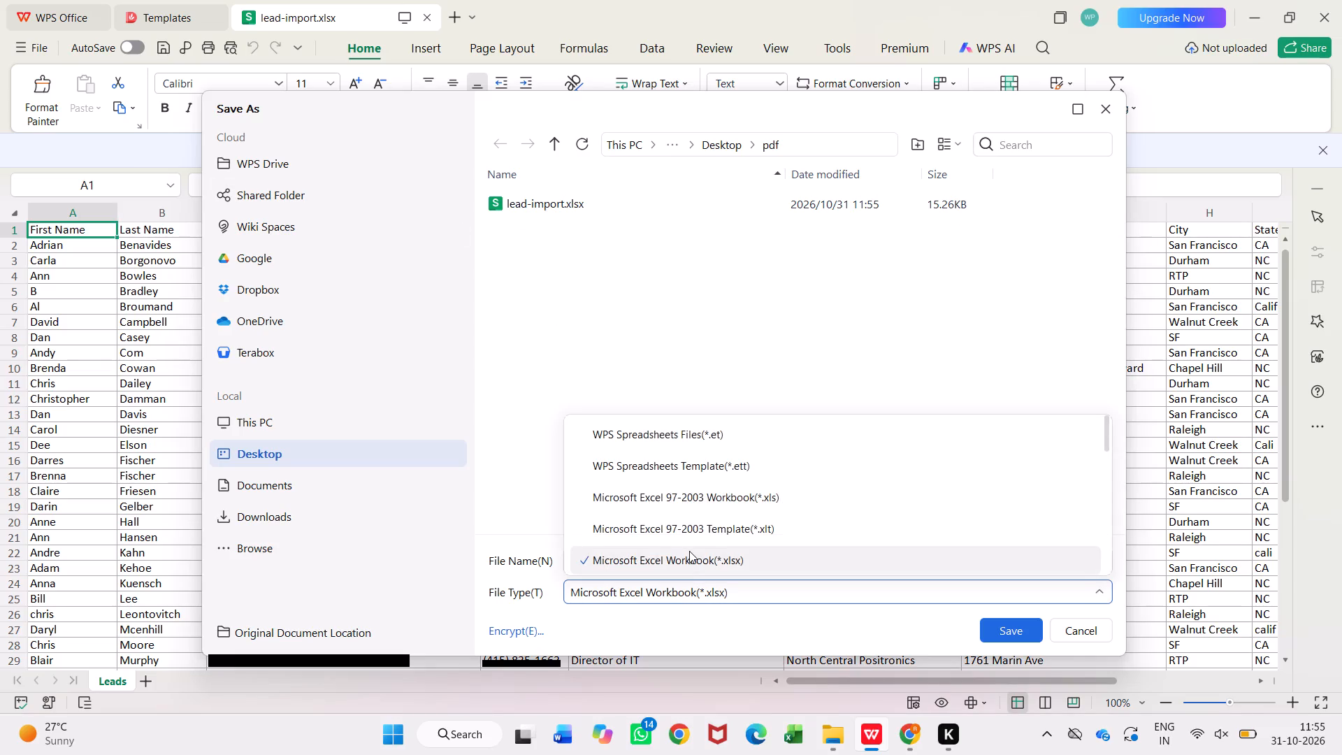
scroll(656, 471, "up", 2)
scroll(656, 471, "down", 6)
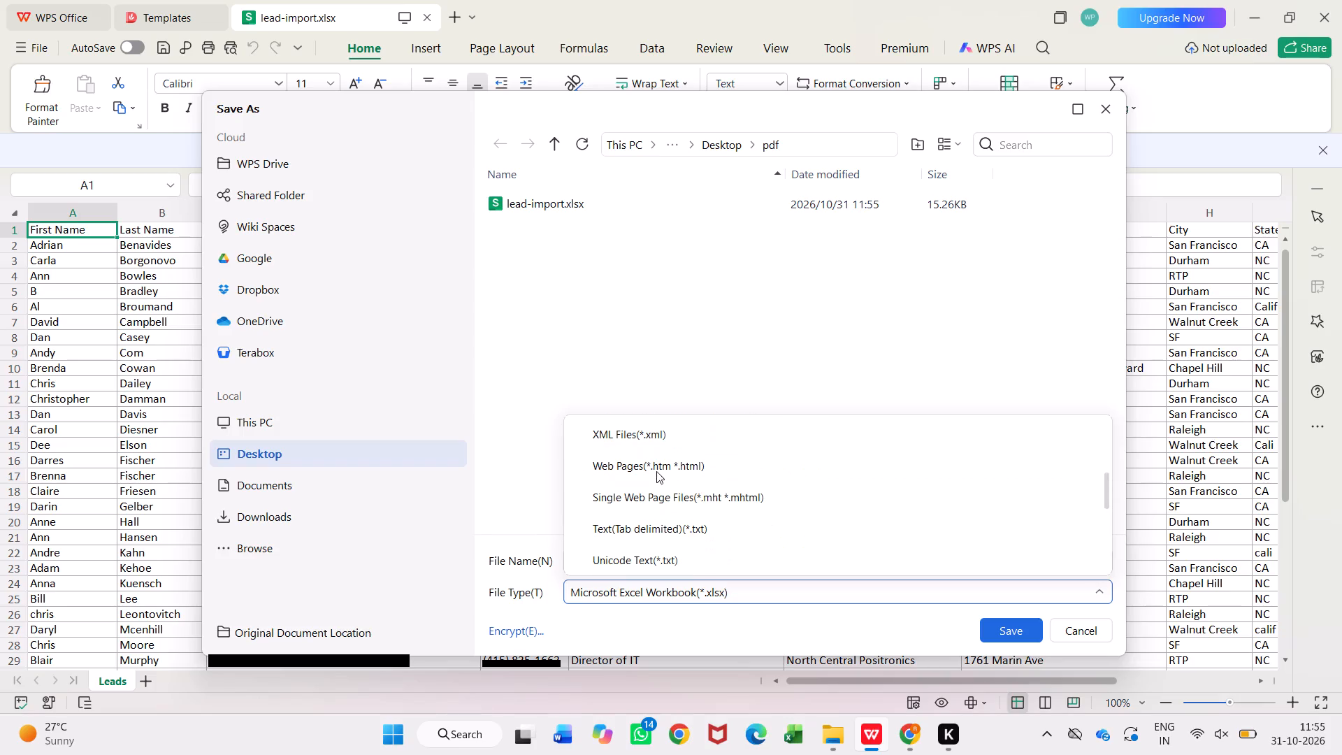
scroll(656, 471, "down", 1)
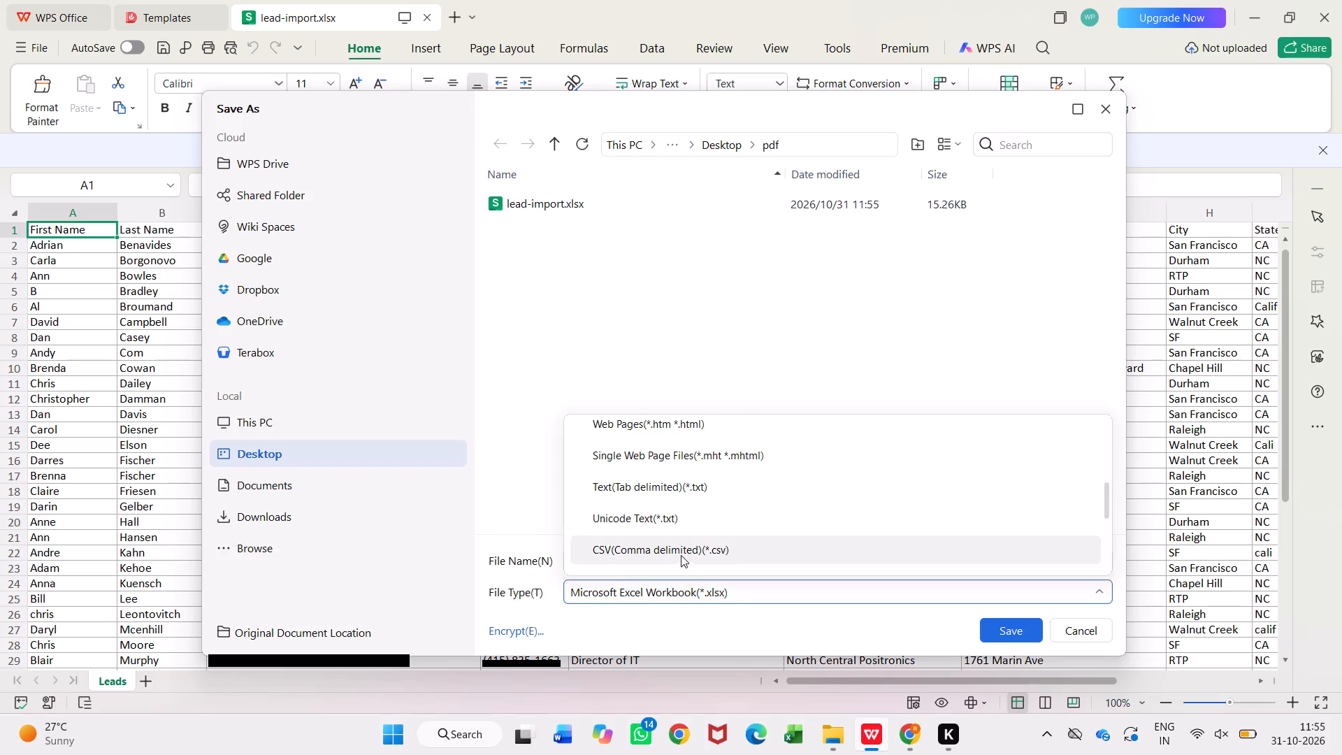
scroll(681, 545, "down", 2)
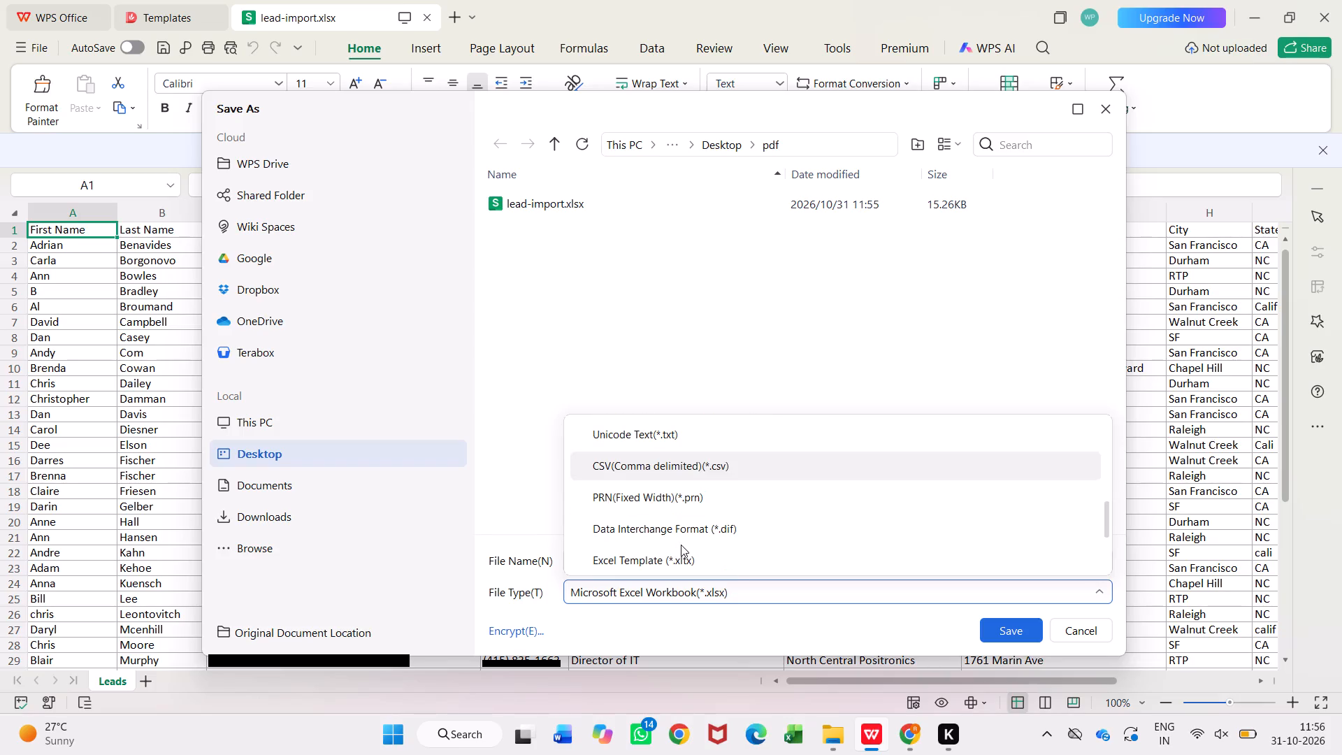
left_click(656, 466)
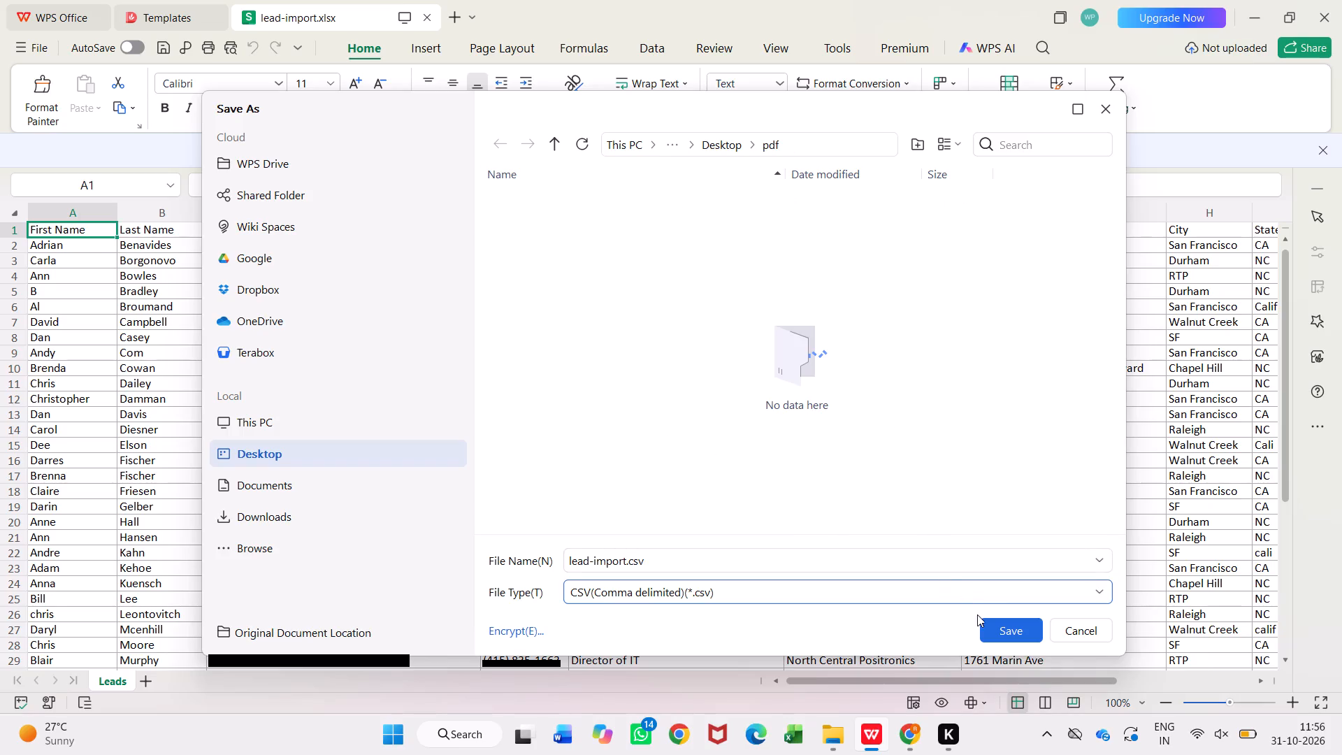
left_click(1002, 630)
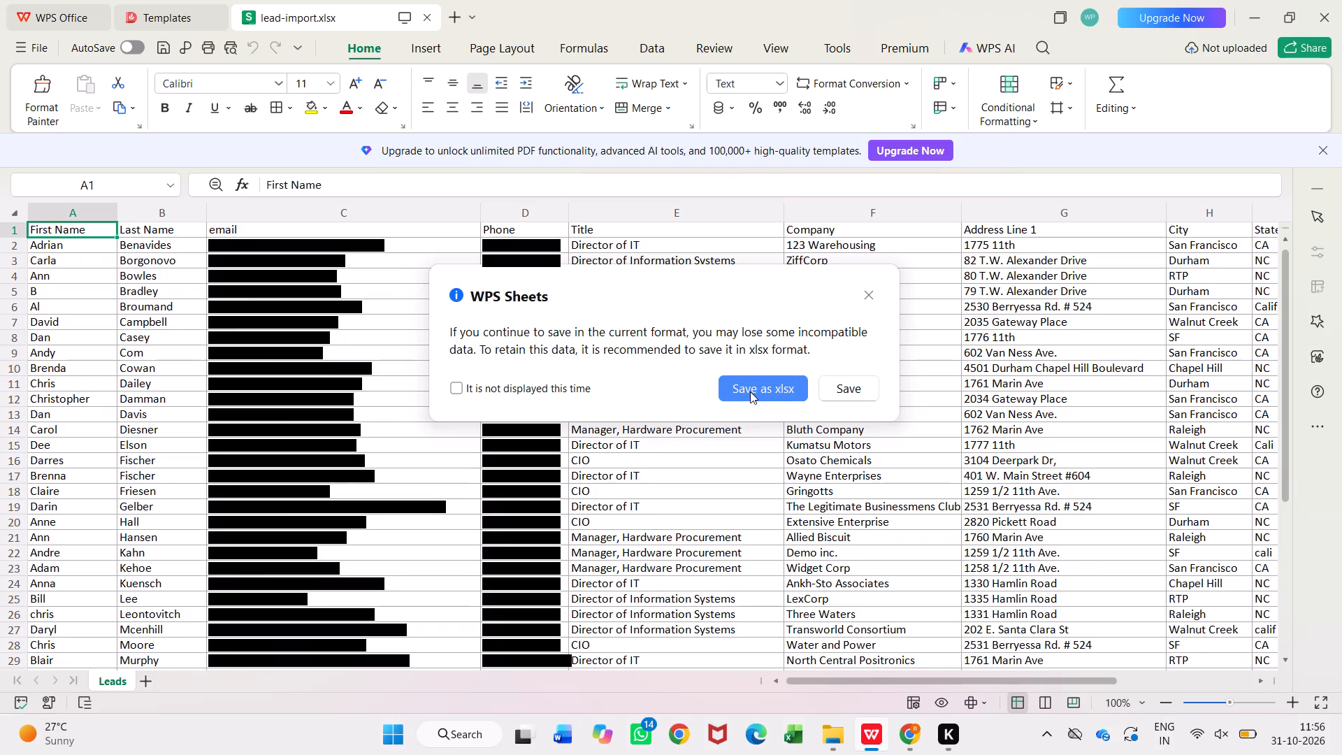
left_click(844, 386)
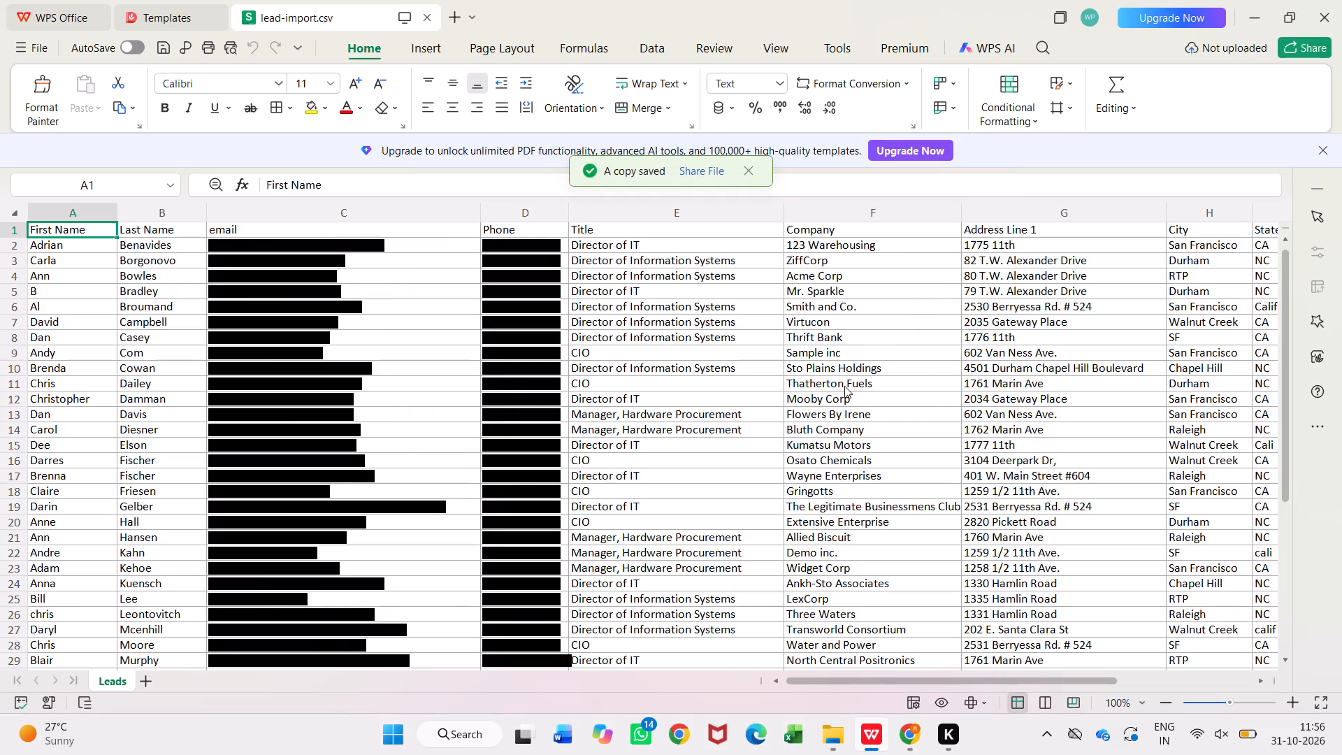
Switch to the Data Import Wizard in Chrome and load lead-import.csv from the pdf folder as the CSV source, showing all file types.
key("alt+Tab")
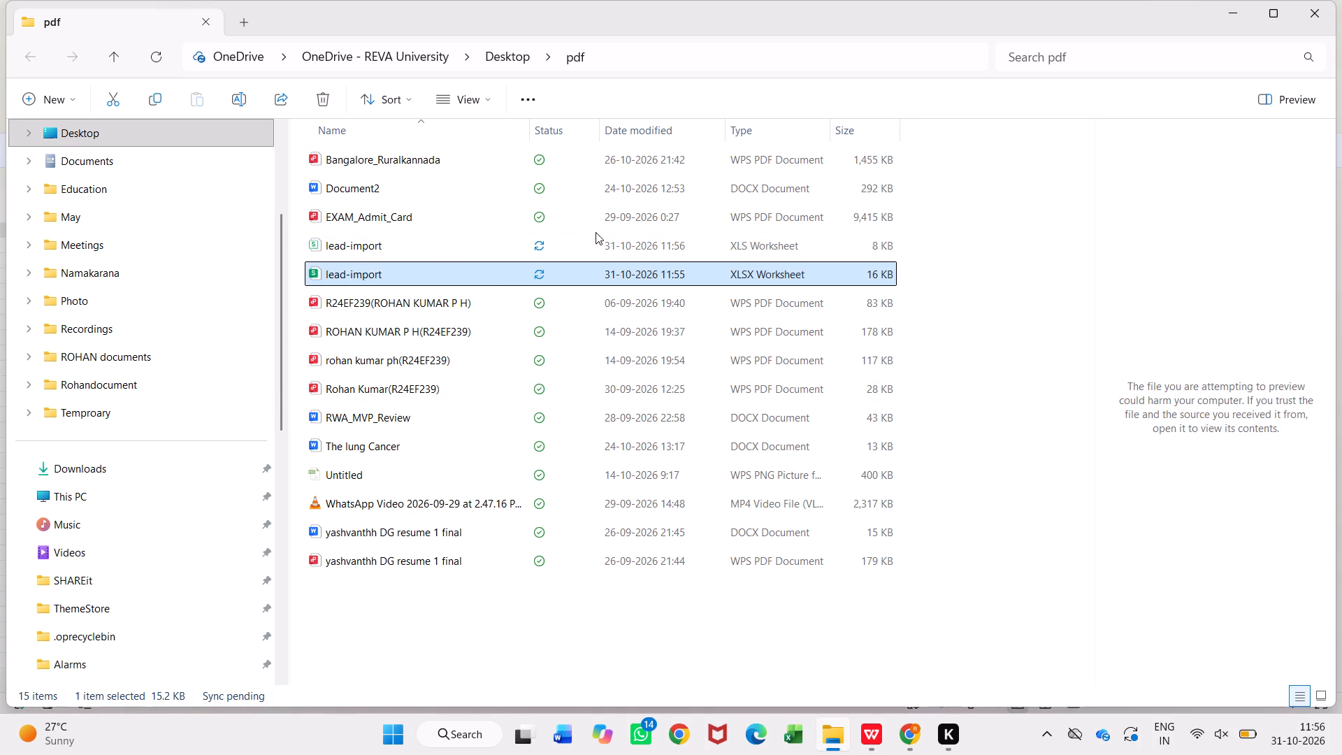
key("alt+Tab")
key("alt+Tab")
key("alt+Tab")
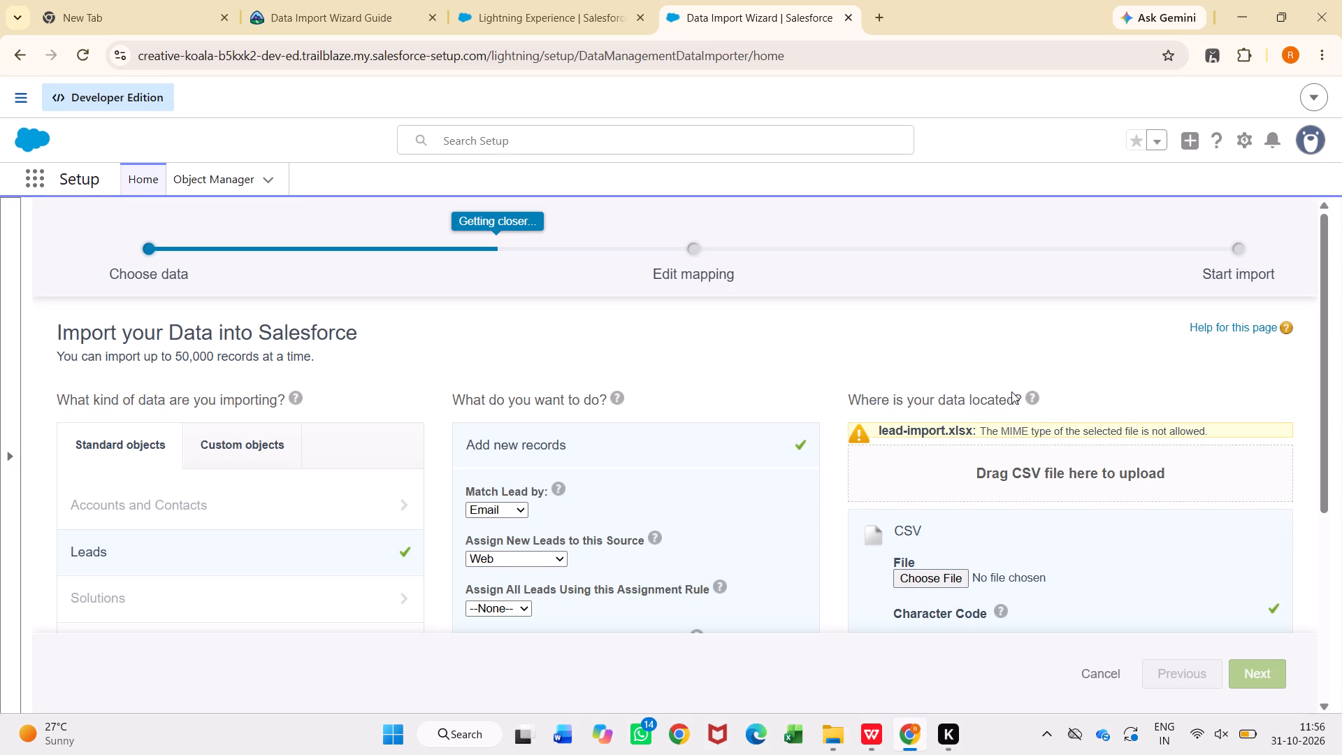
left_click(952, 583)
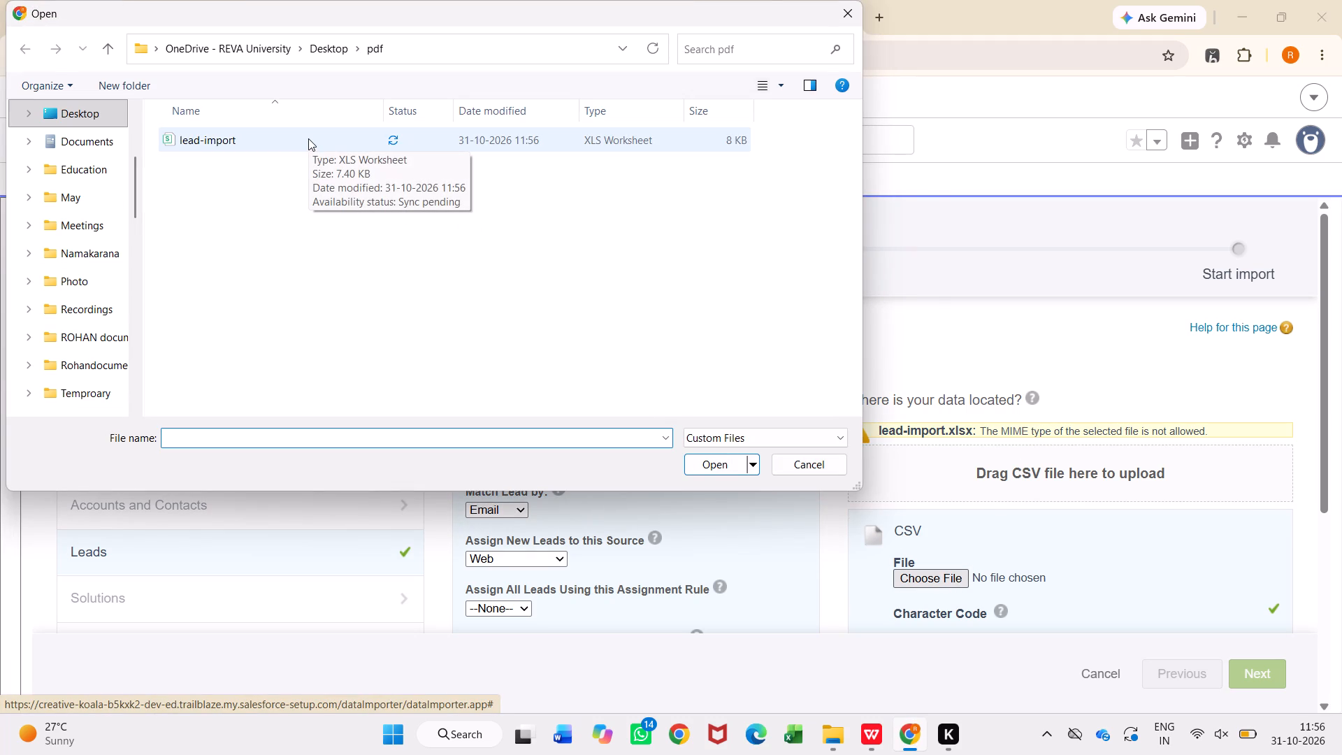
left_click(714, 443)
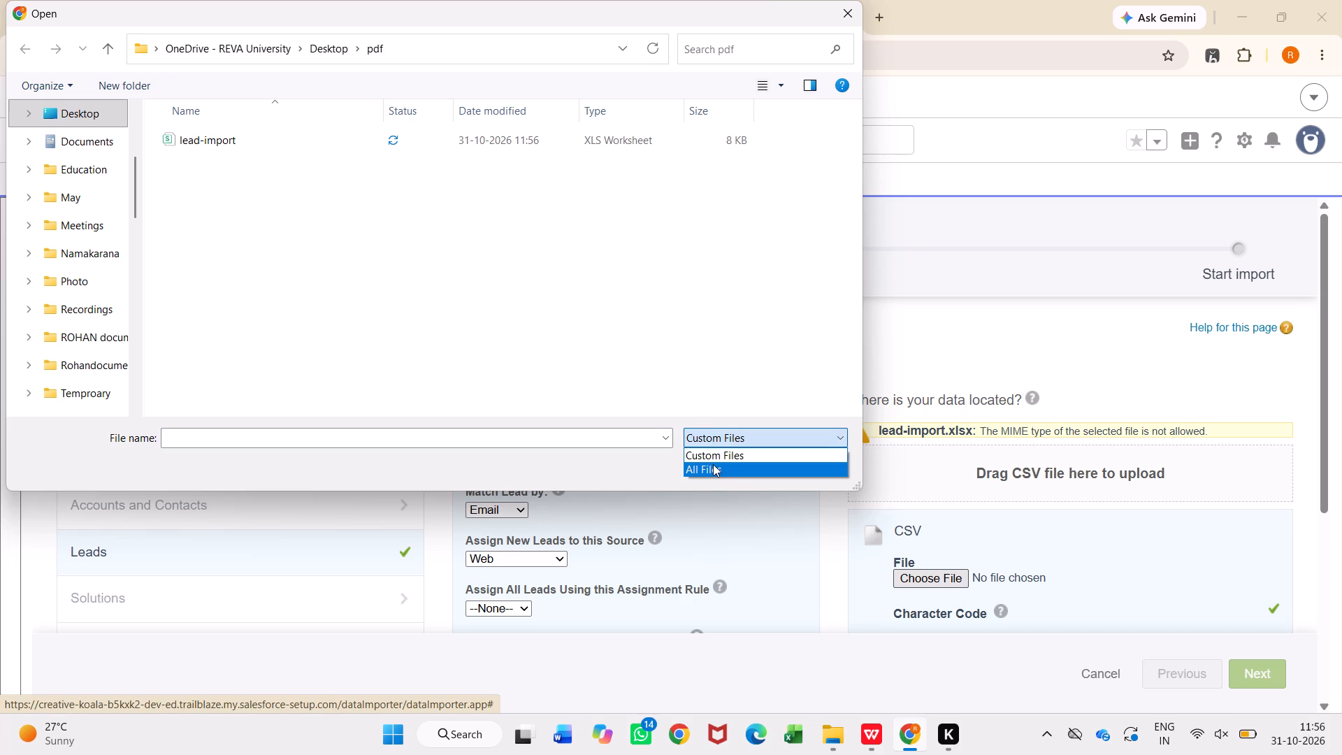
left_click(713, 464)
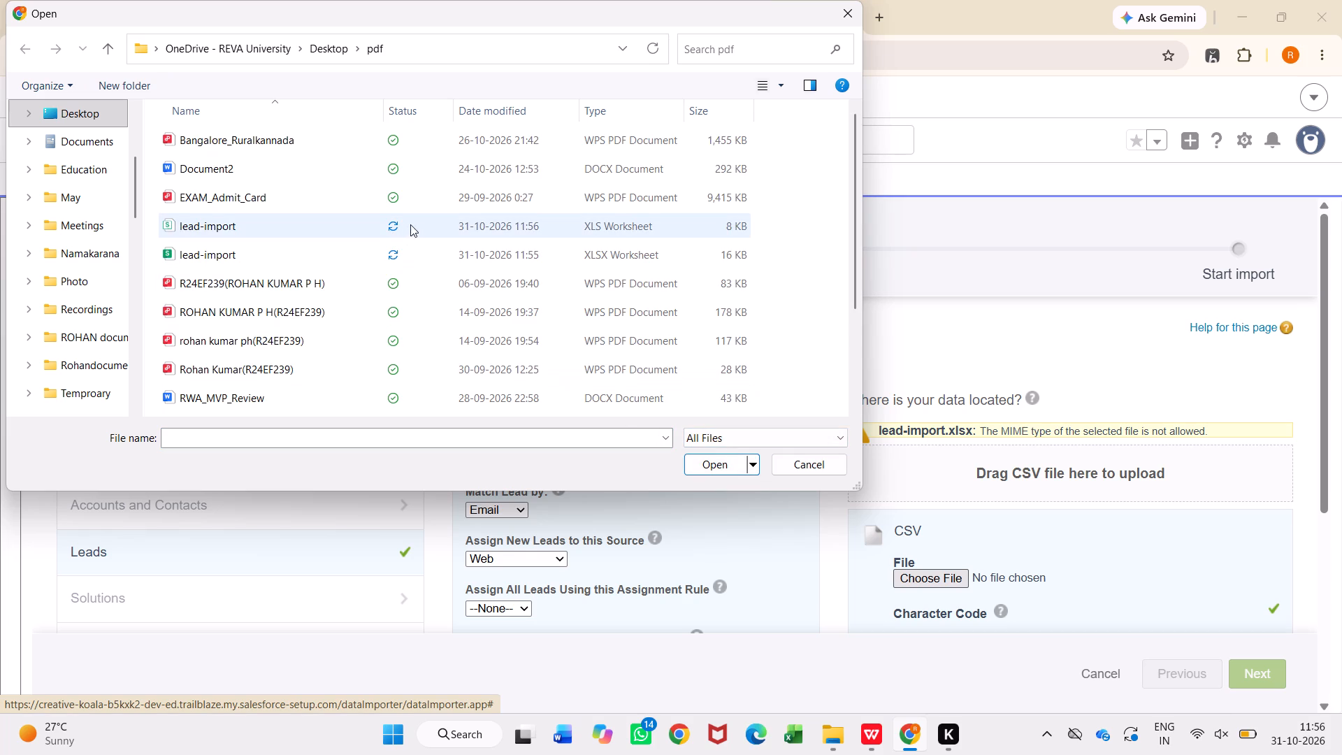
left_click(455, 229)
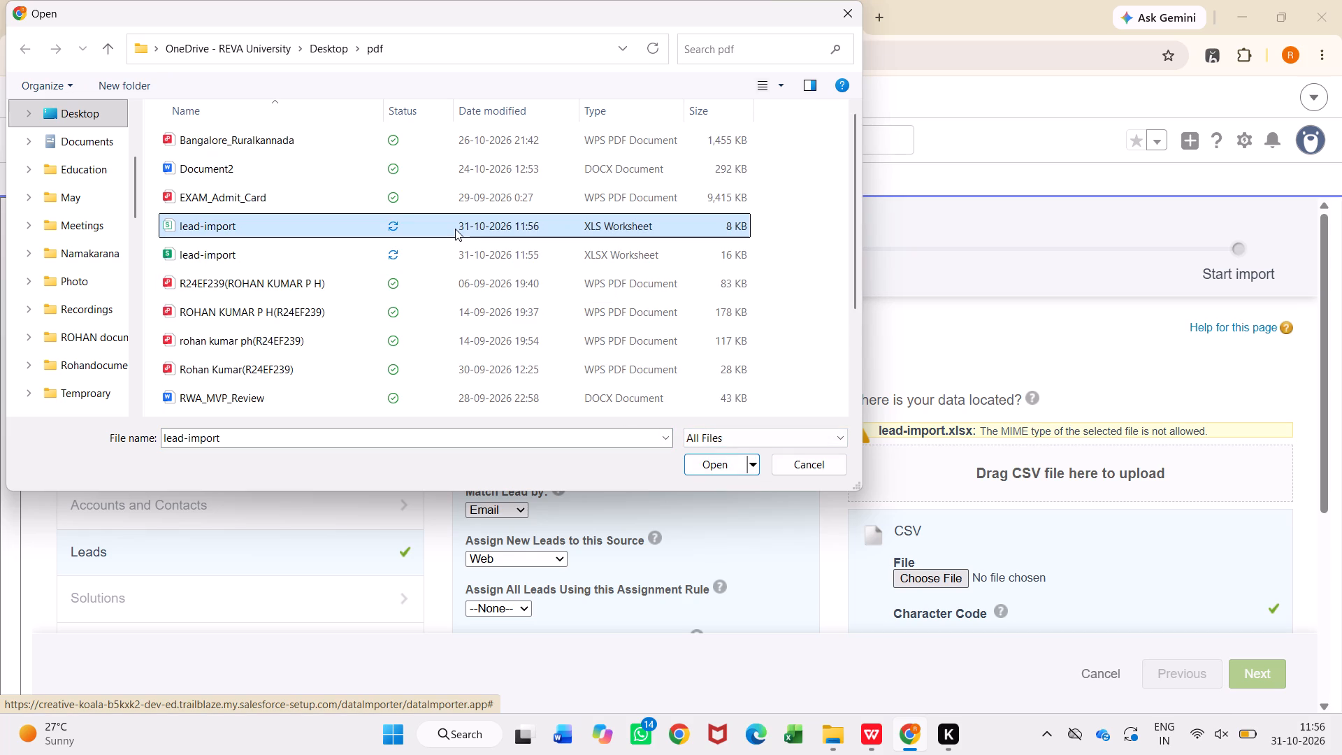
left_click(685, 460)
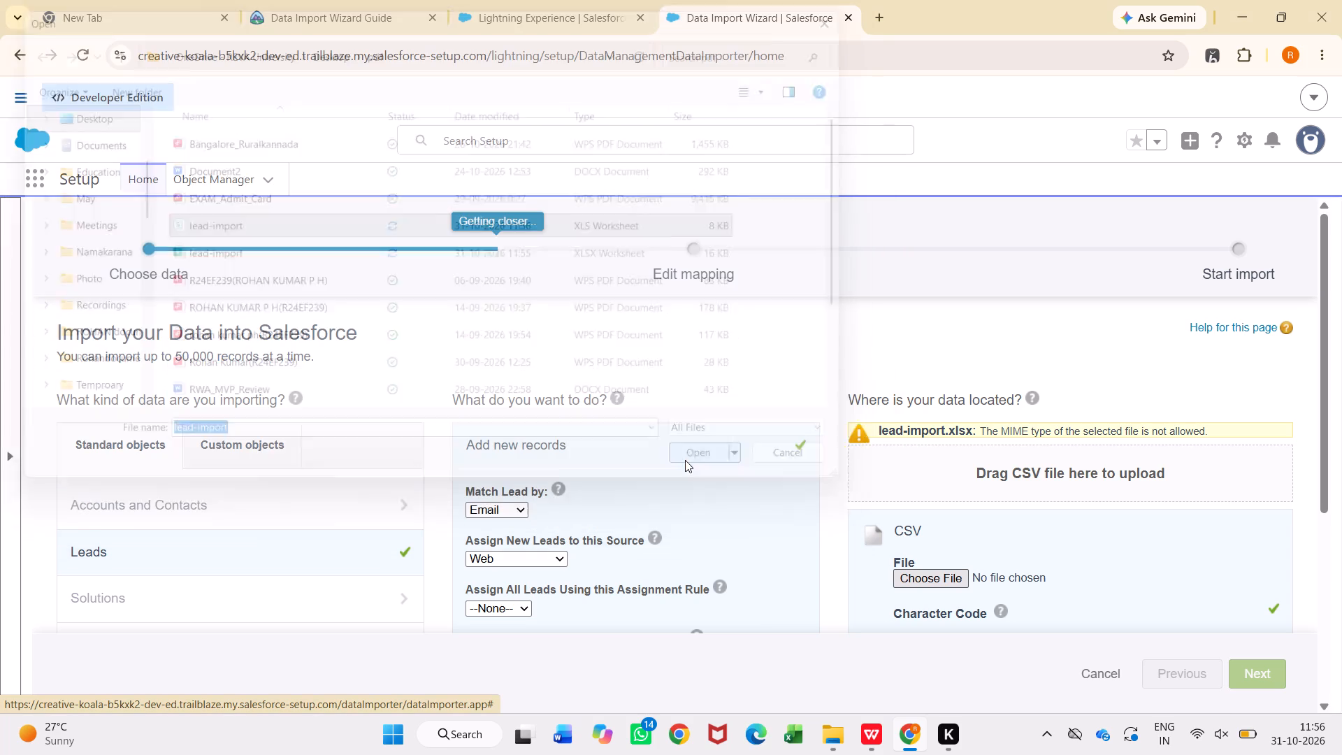
Review the import settings for the leads and proceed to the field mapping stage.
scroll(937, 477, "down", 1)
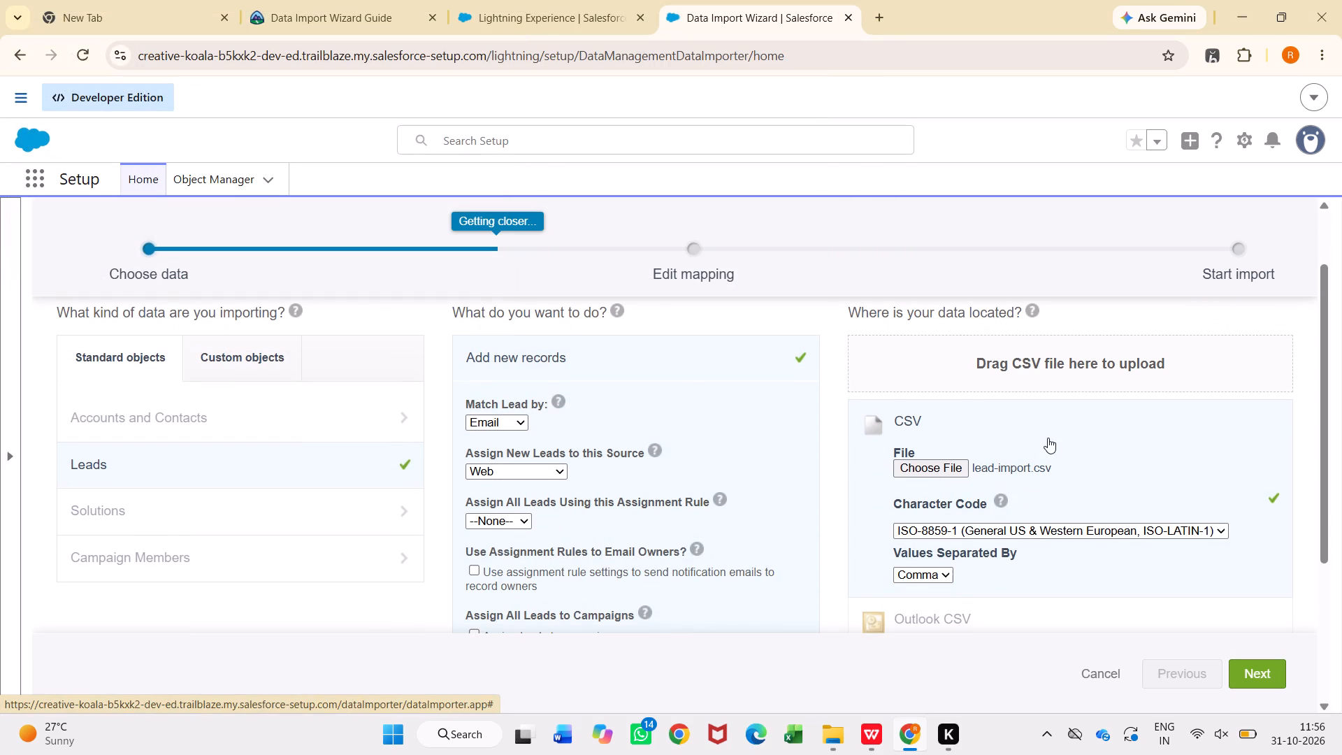
scroll(1070, 495, "down", 1)
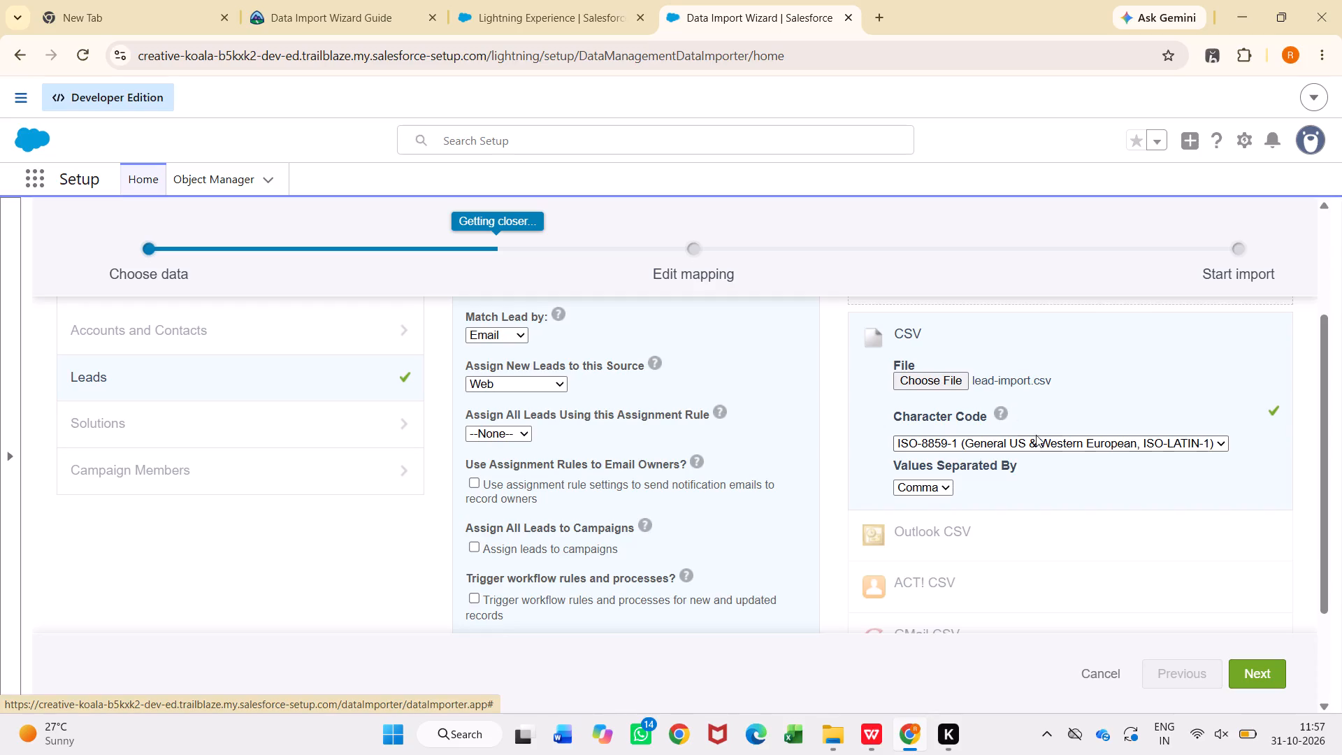
left_click(1264, 676)
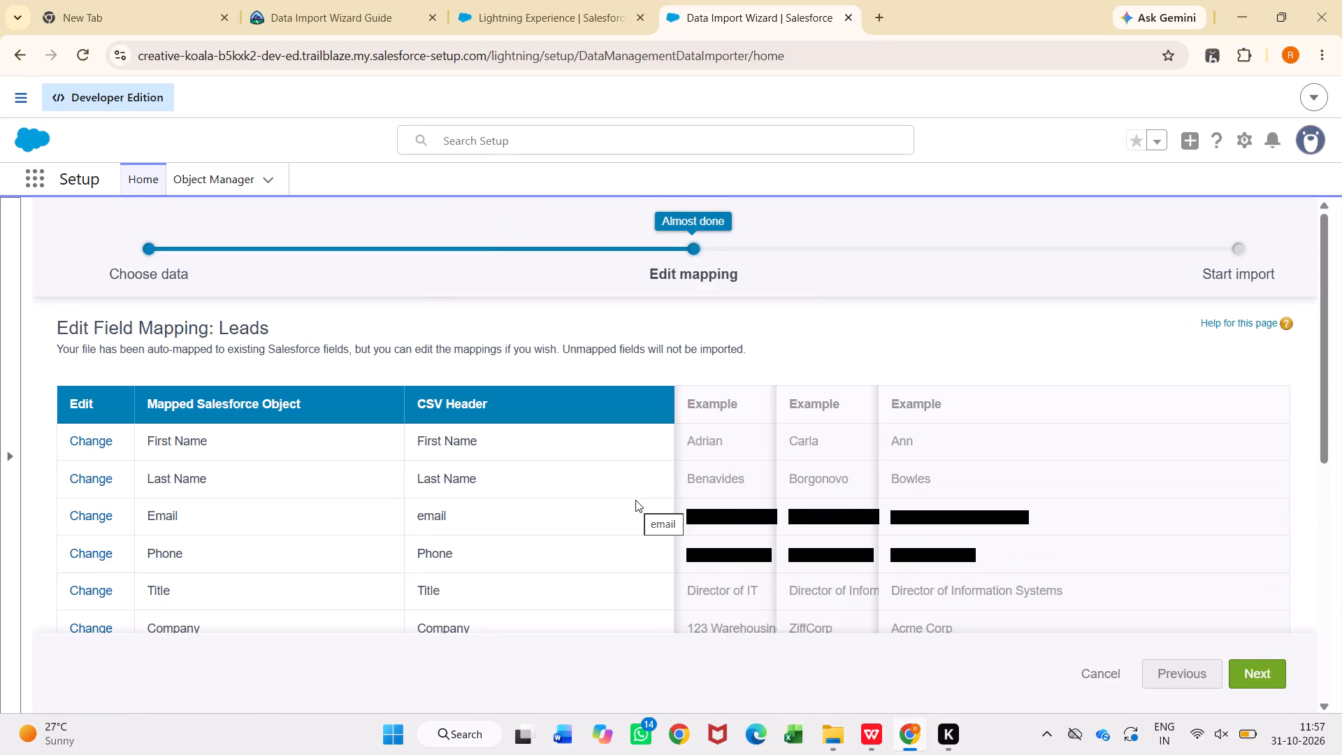
Map the unmapped Owner column of the CSV to the Street field for the leads.
scroll(486, 480, "down", 5)
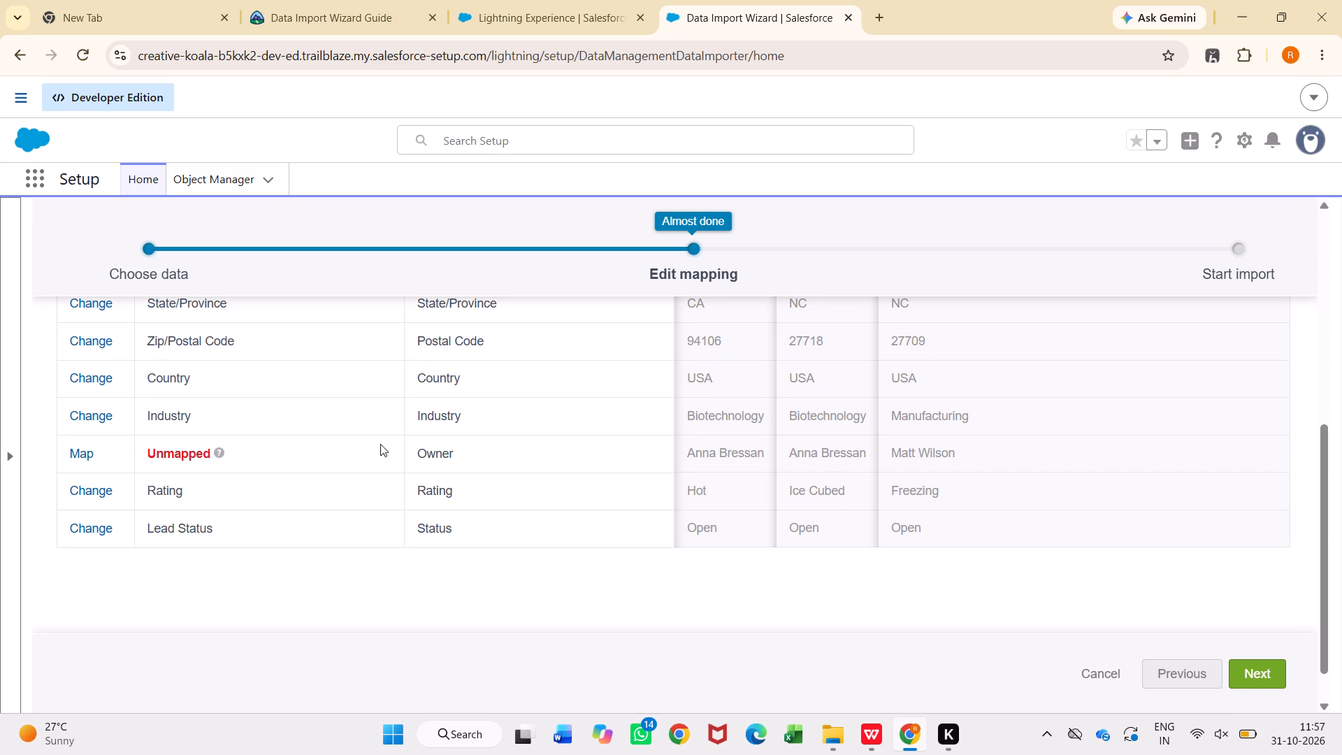
left_click(84, 456)
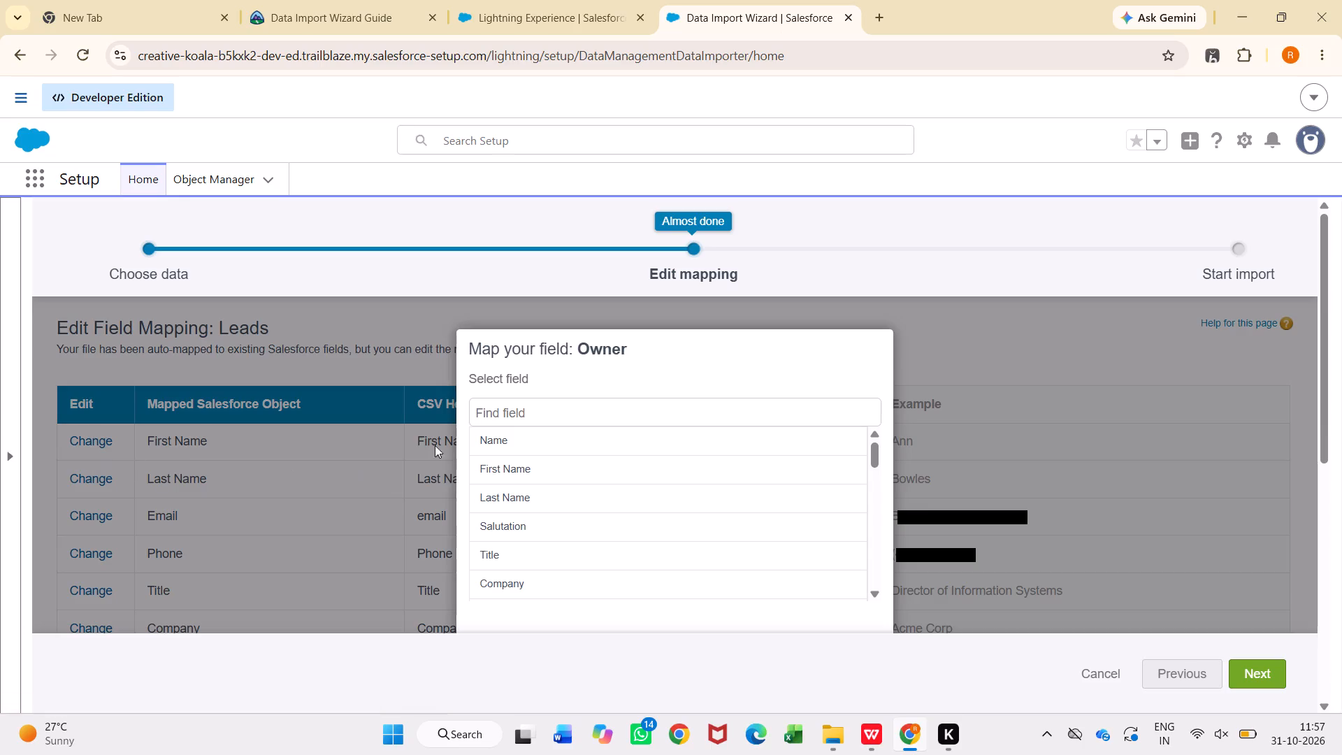
scroll(693, 487, "down", 4)
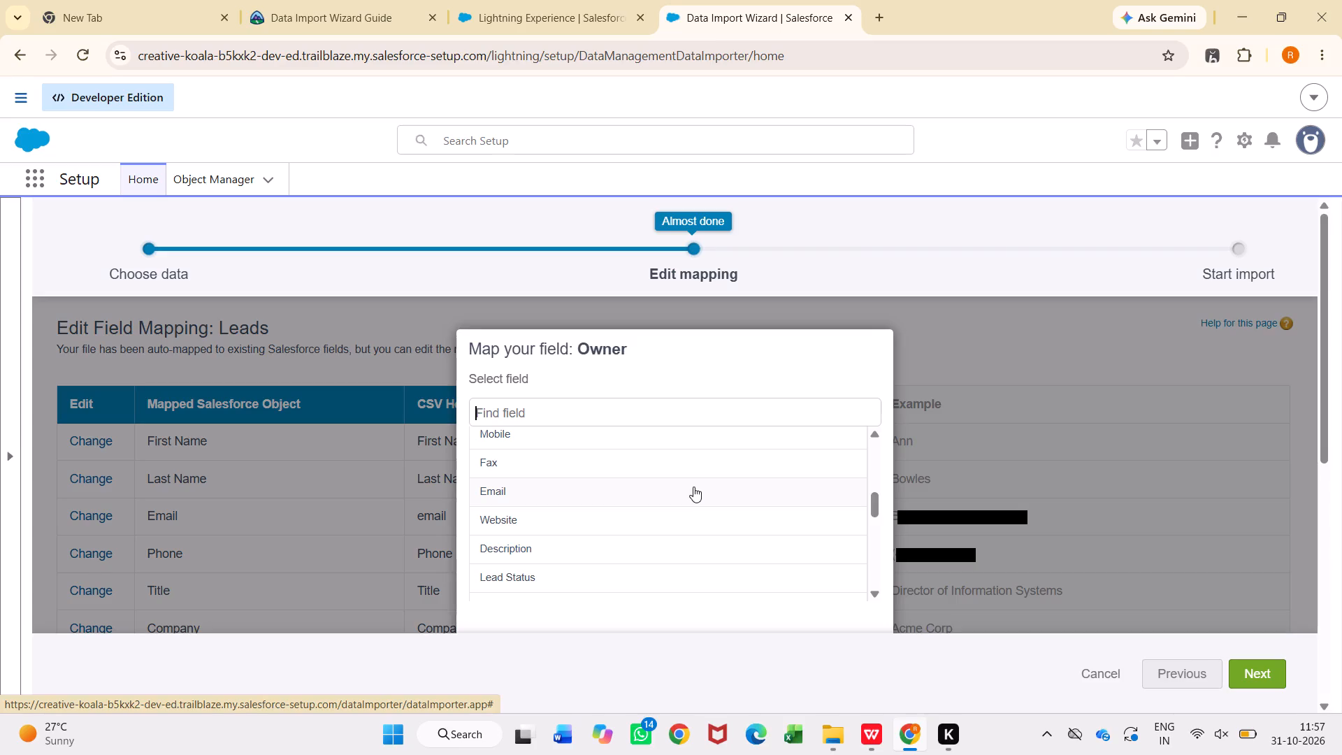
scroll(693, 487, "down", 4)
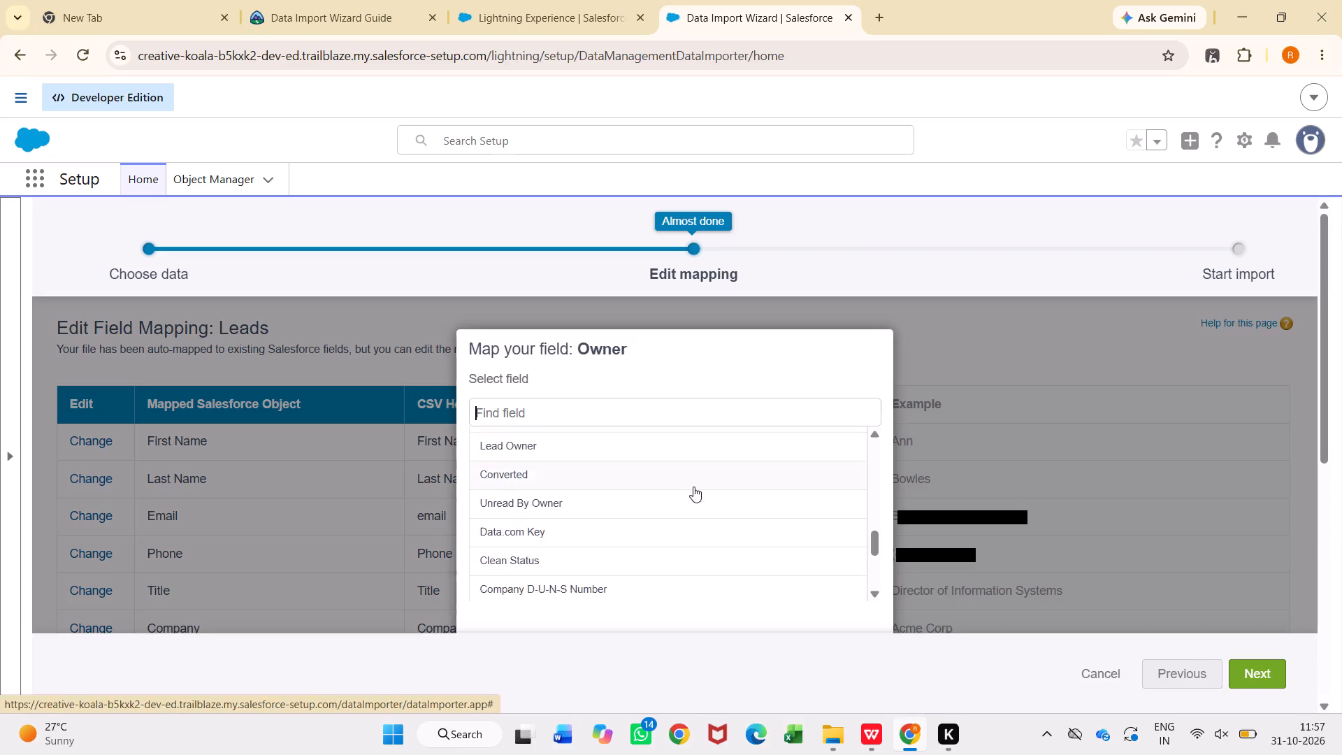
scroll(693, 487, "down", 2)
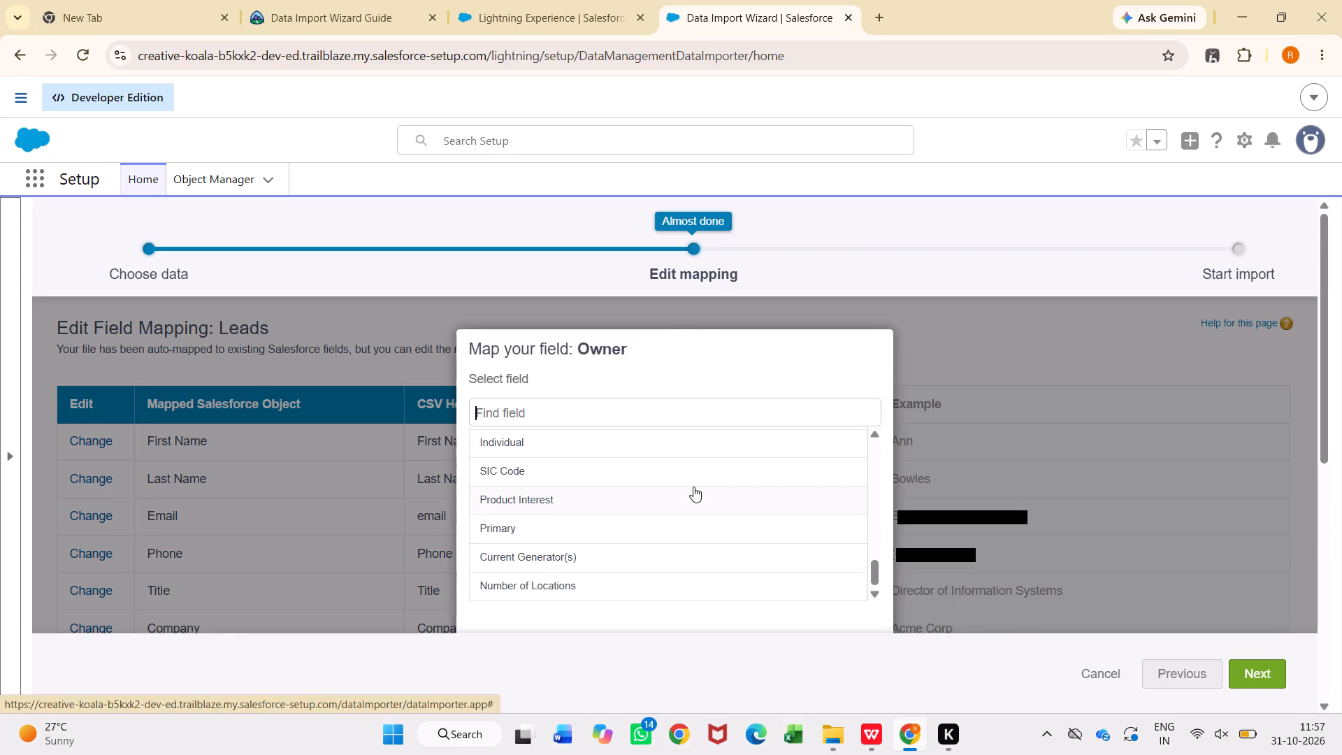
scroll(693, 487, "down", 3)
scroll(693, 487, "up", 1)
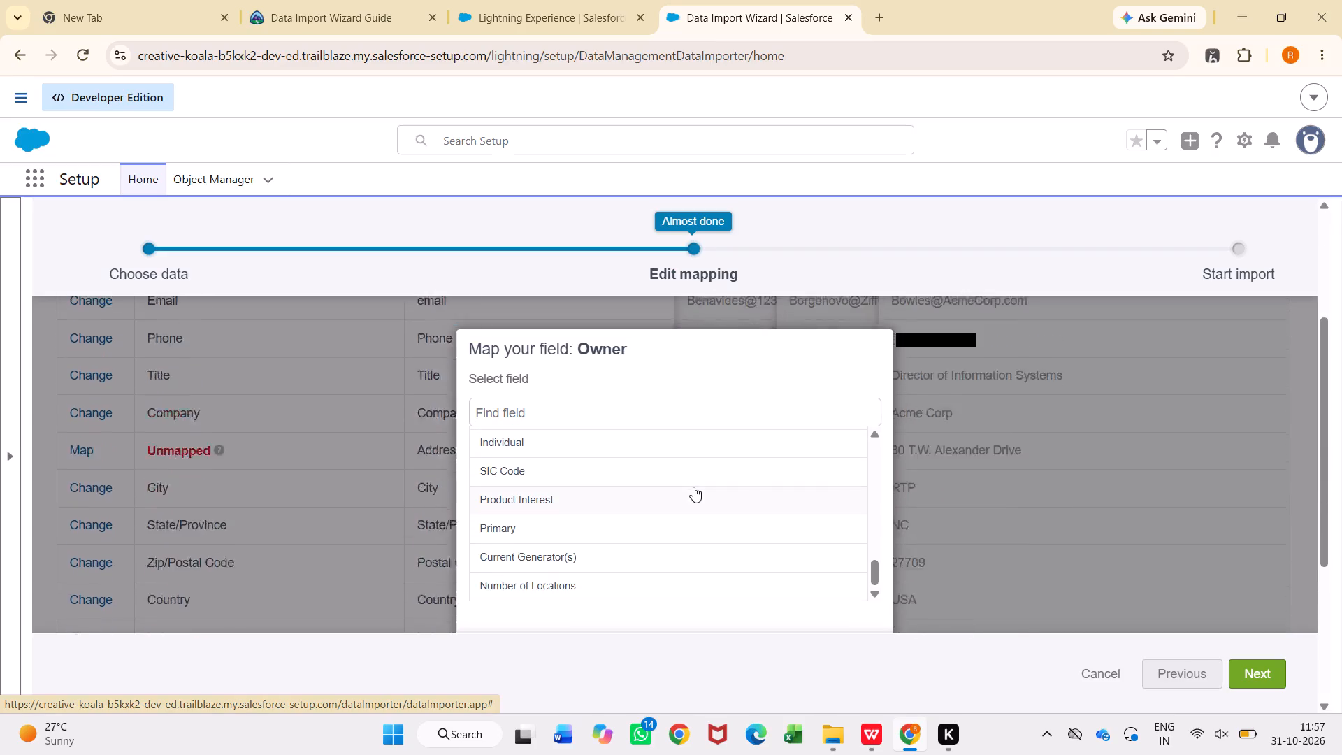
scroll(693, 487, "up", 2)
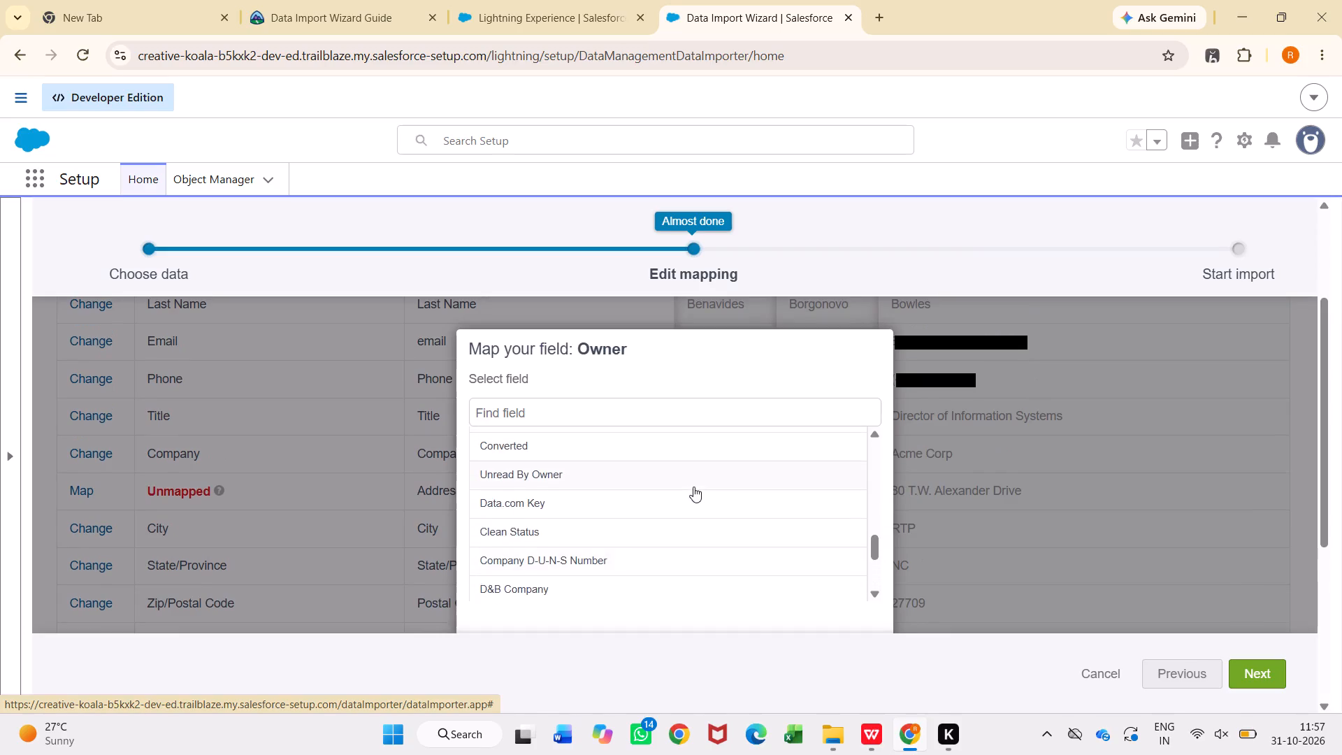
scroll(693, 487, "down", 2)
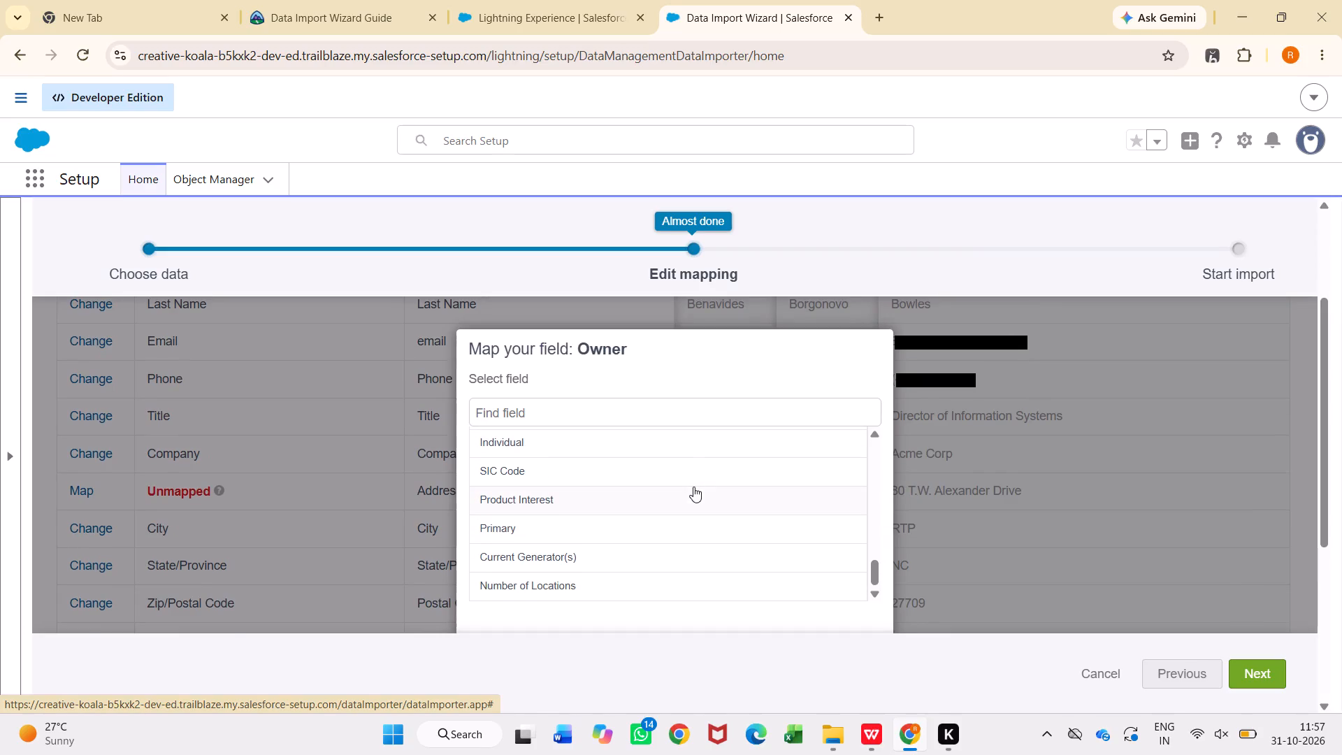
scroll(693, 487, "down", 1)
scroll(693, 487, "up", 5)
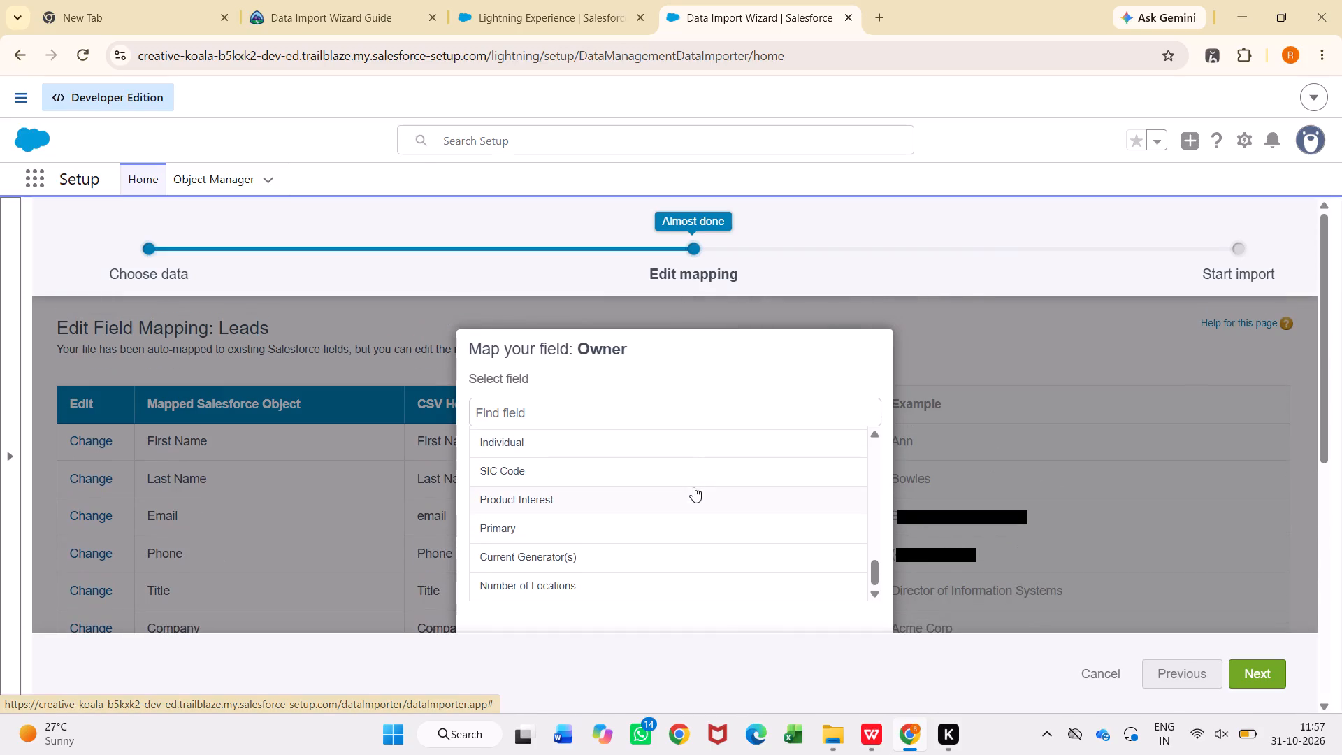
scroll(693, 487, "up", 8)
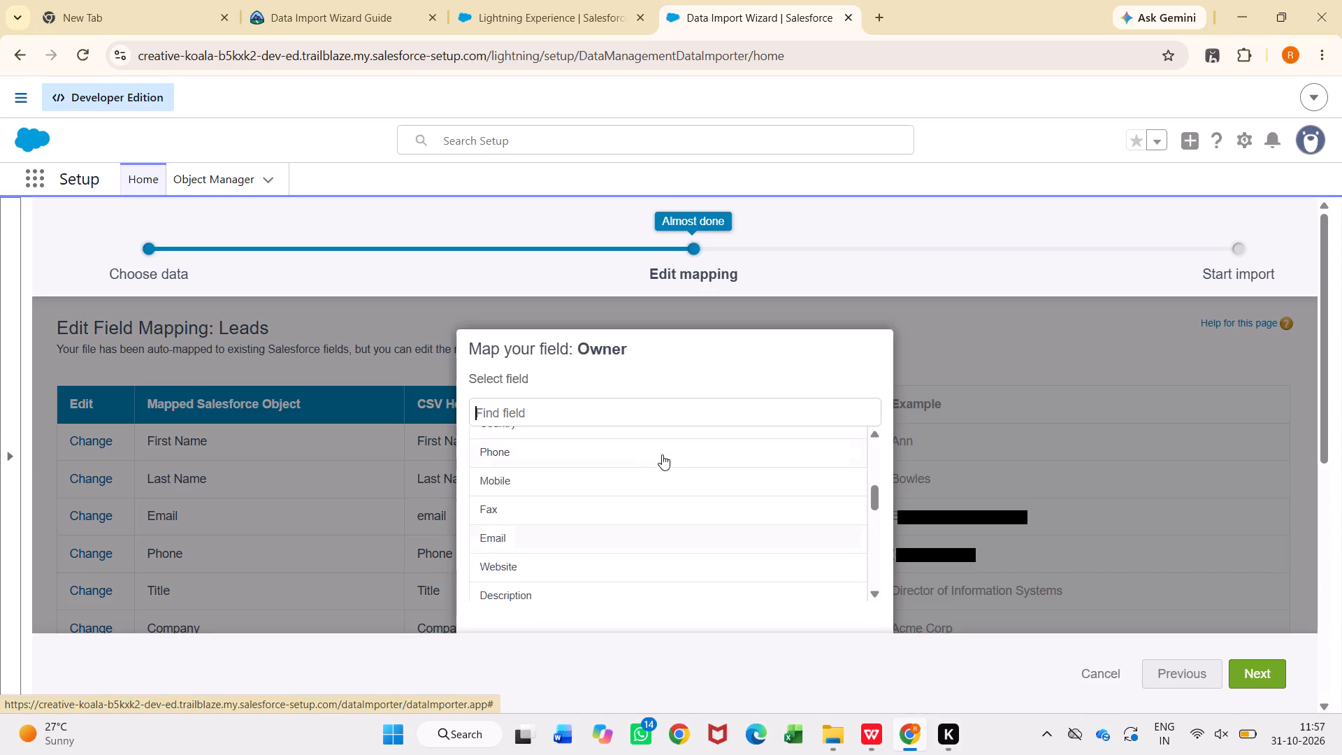
scroll(662, 454, "up", 2)
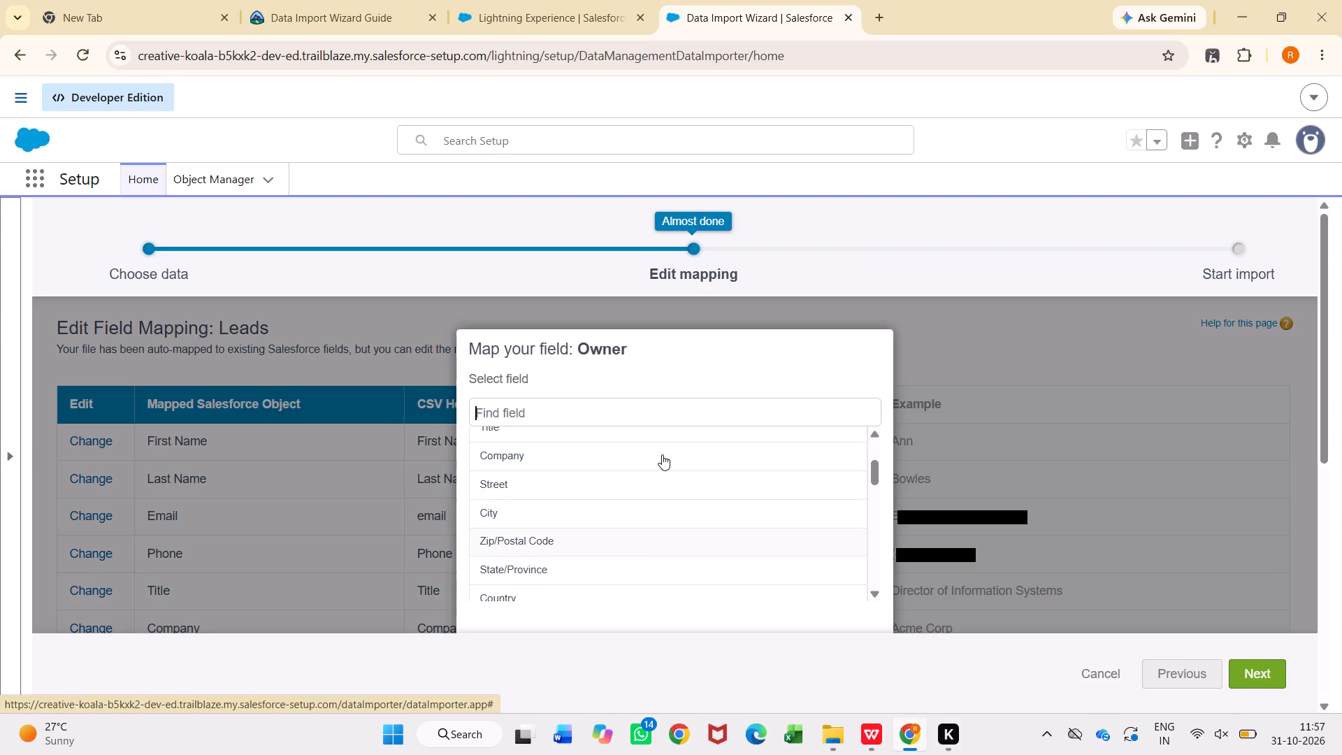
left_click(672, 485)
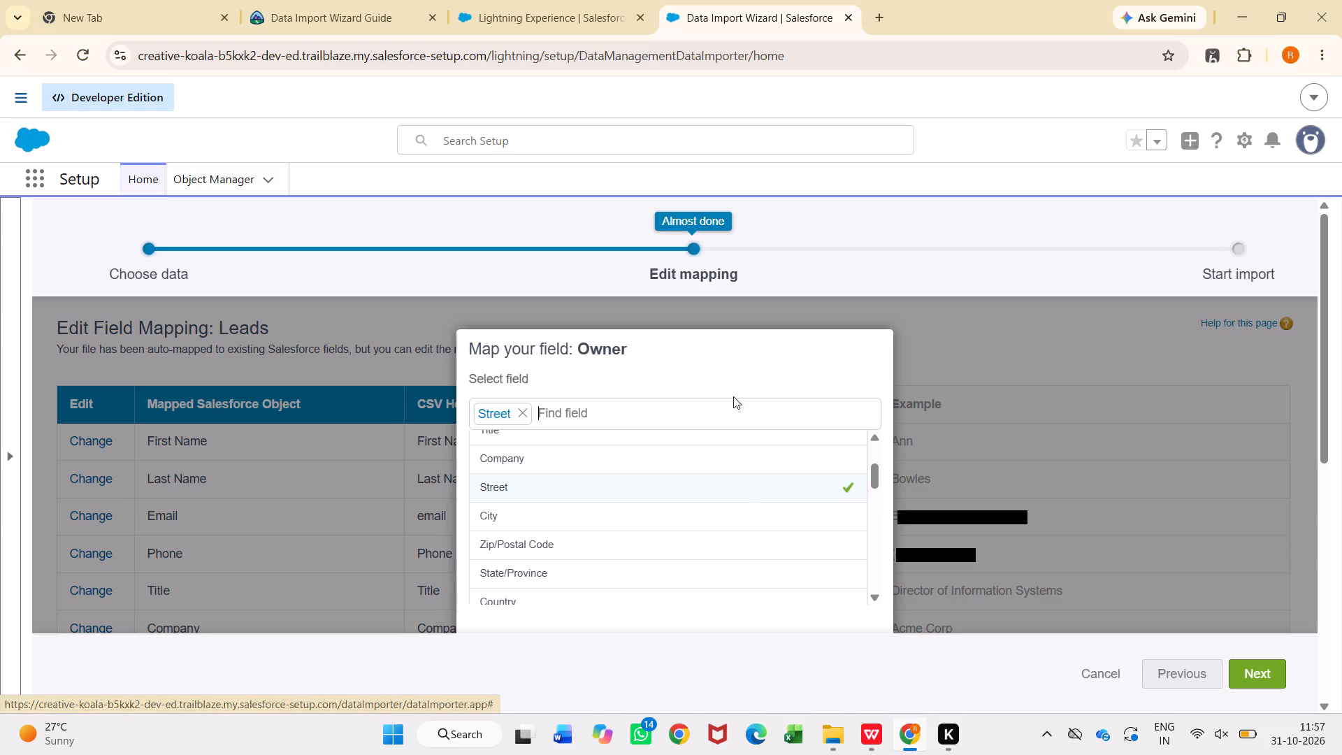
scroll(738, 368, "down", 4)
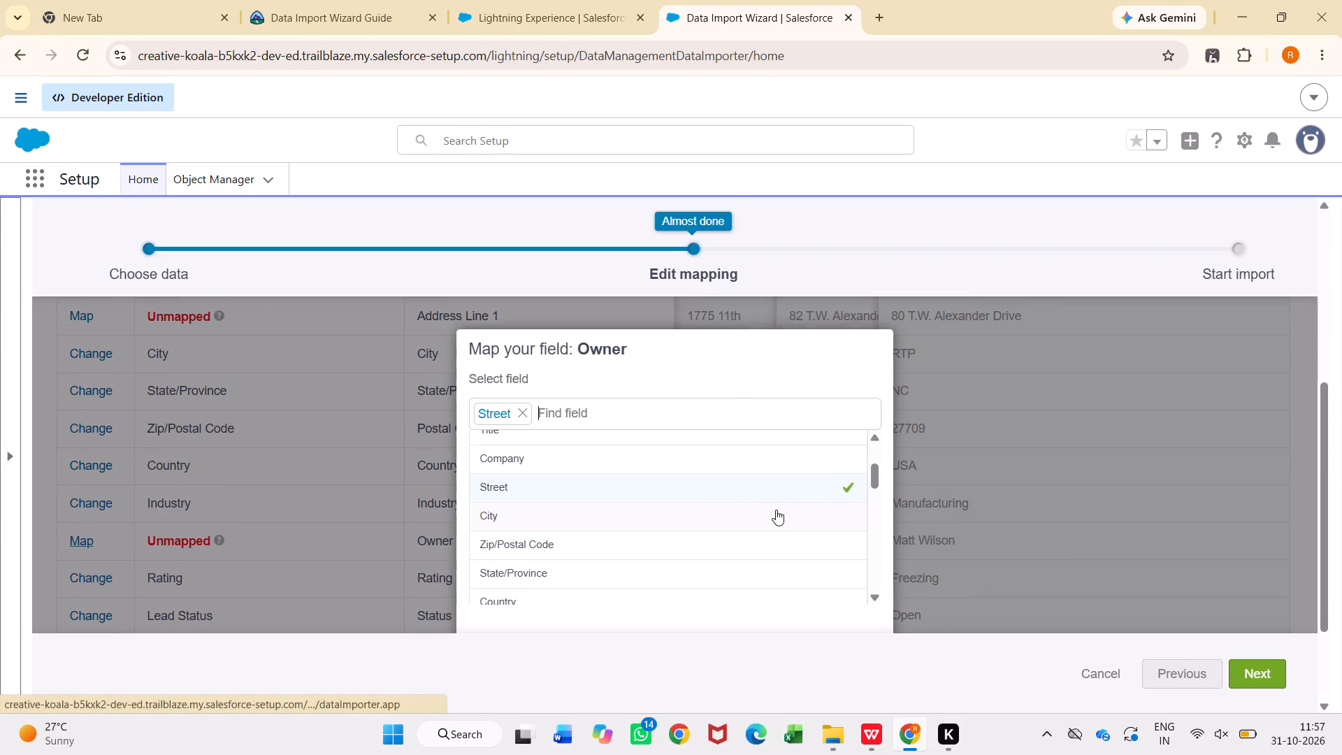
scroll(776, 510, "down", 18)
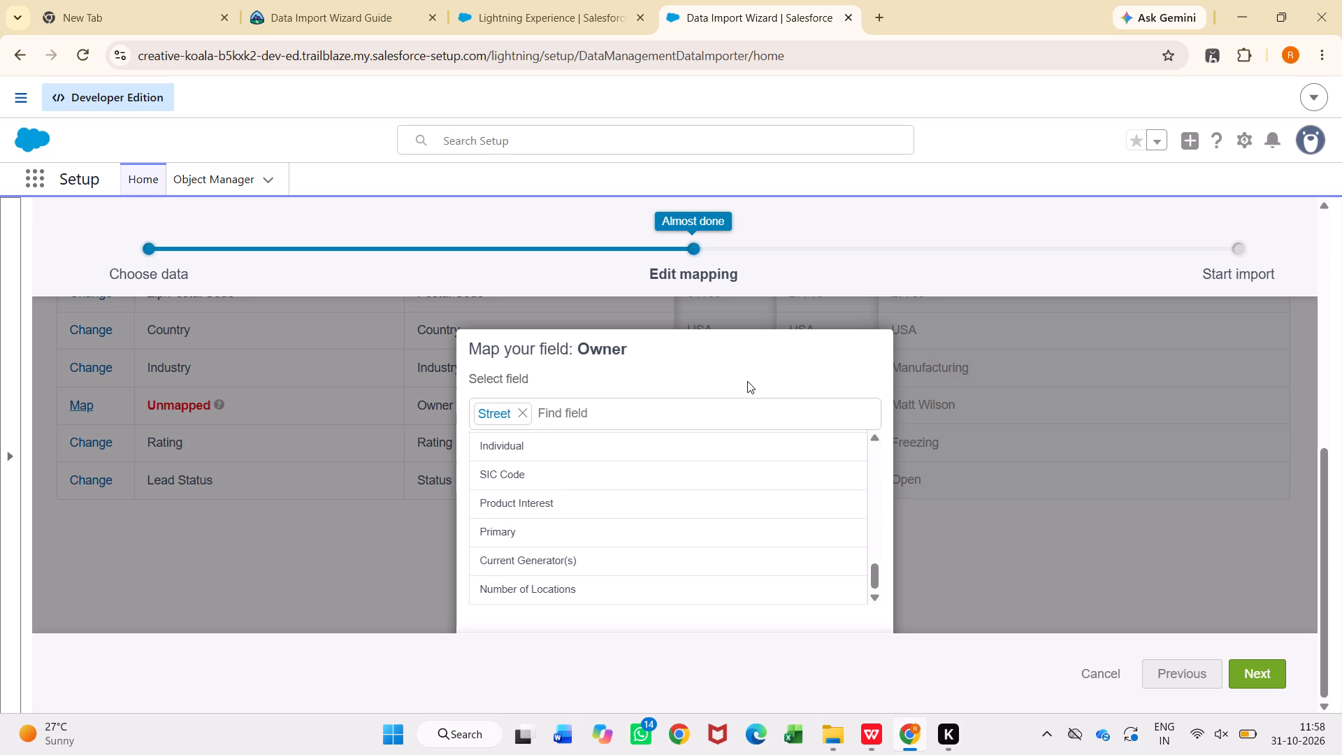
key("ctrl+minus")
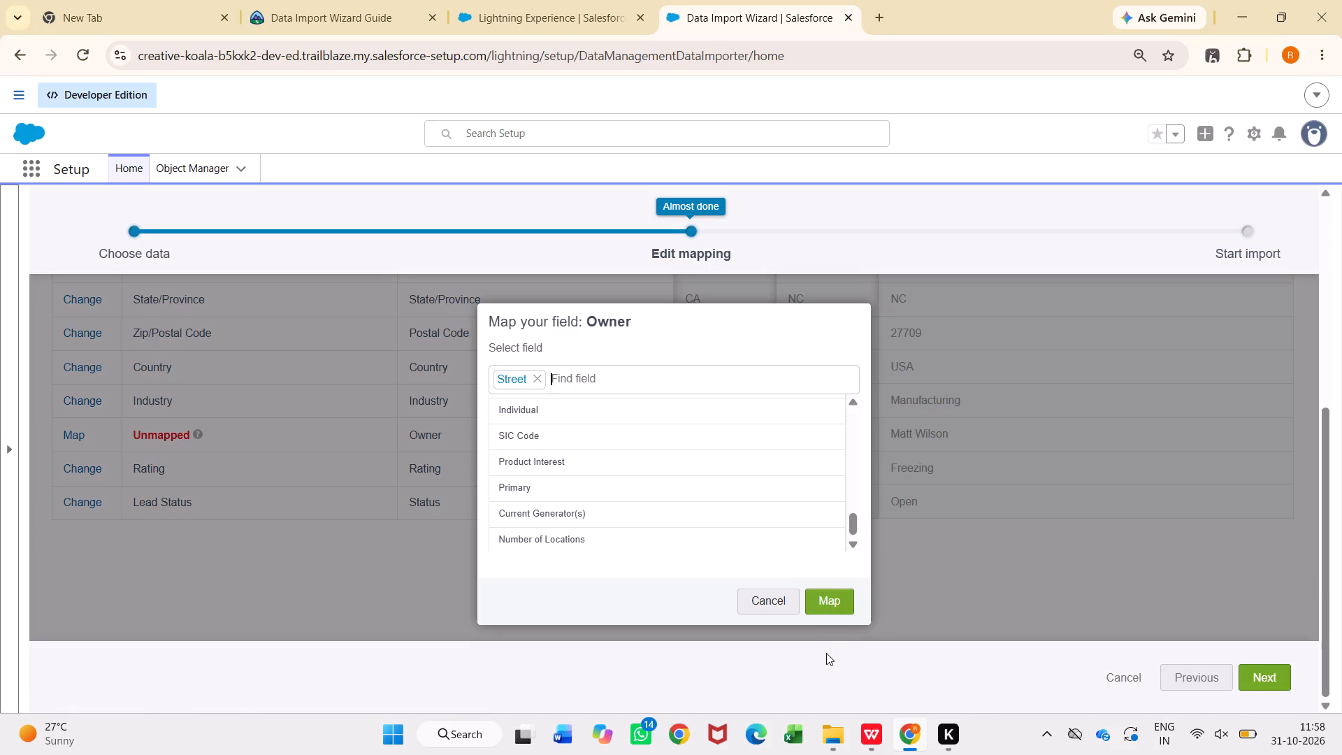
left_click(835, 607)
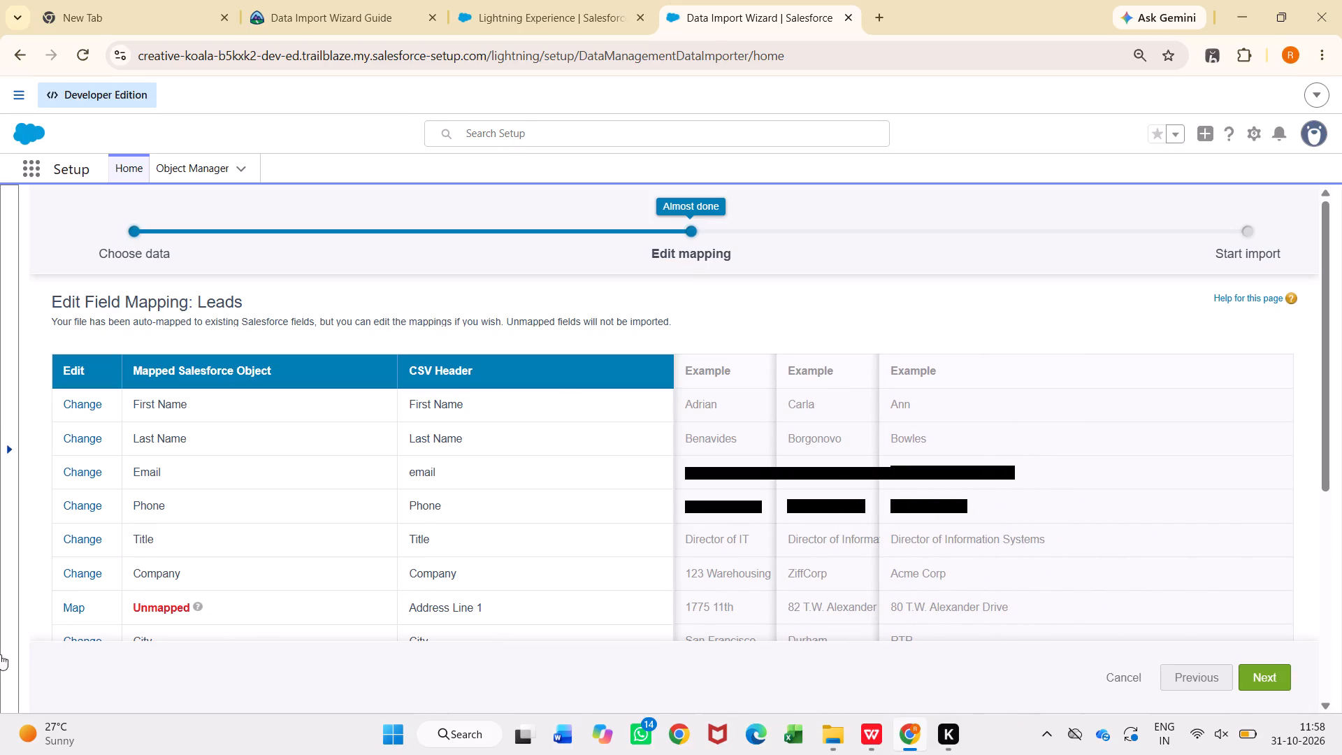
Map the unmapped Address Line 1 column of the CSV to the Street field, finding it with "st".
left_click(73, 610)
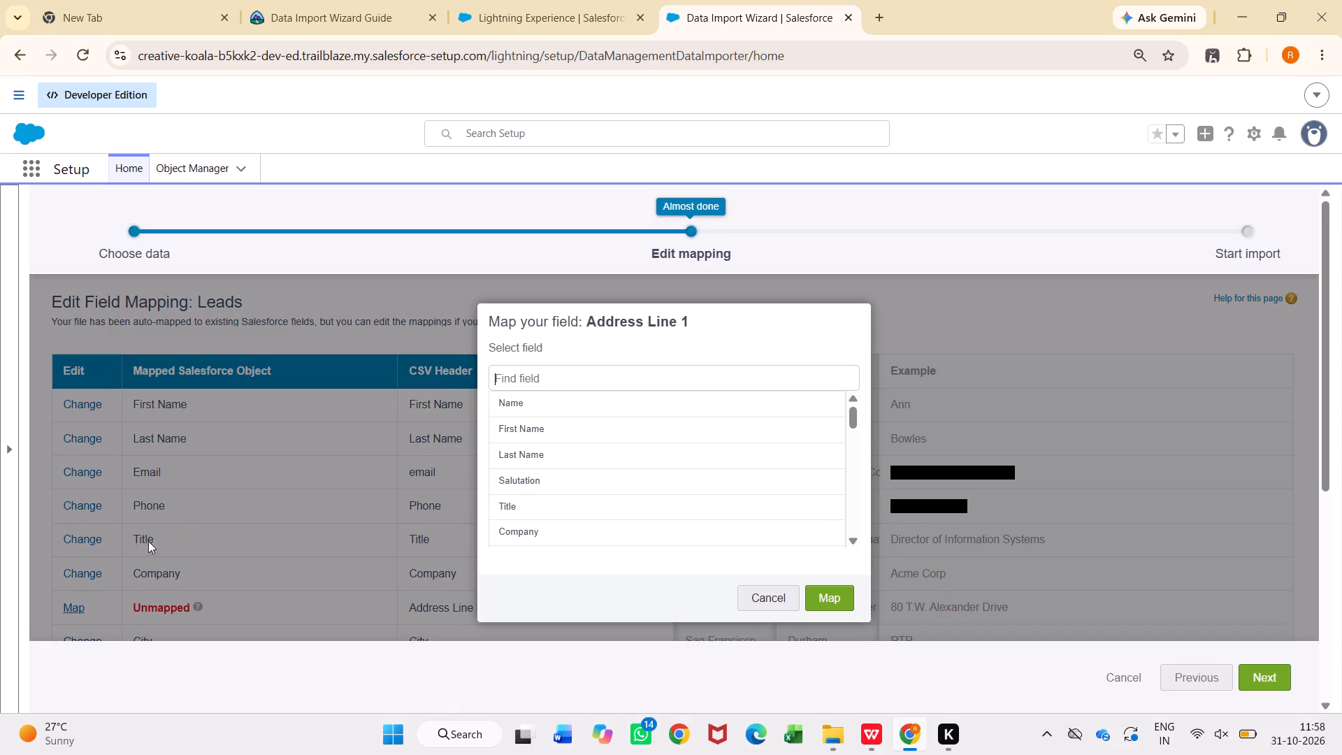
left_click(751, 605)
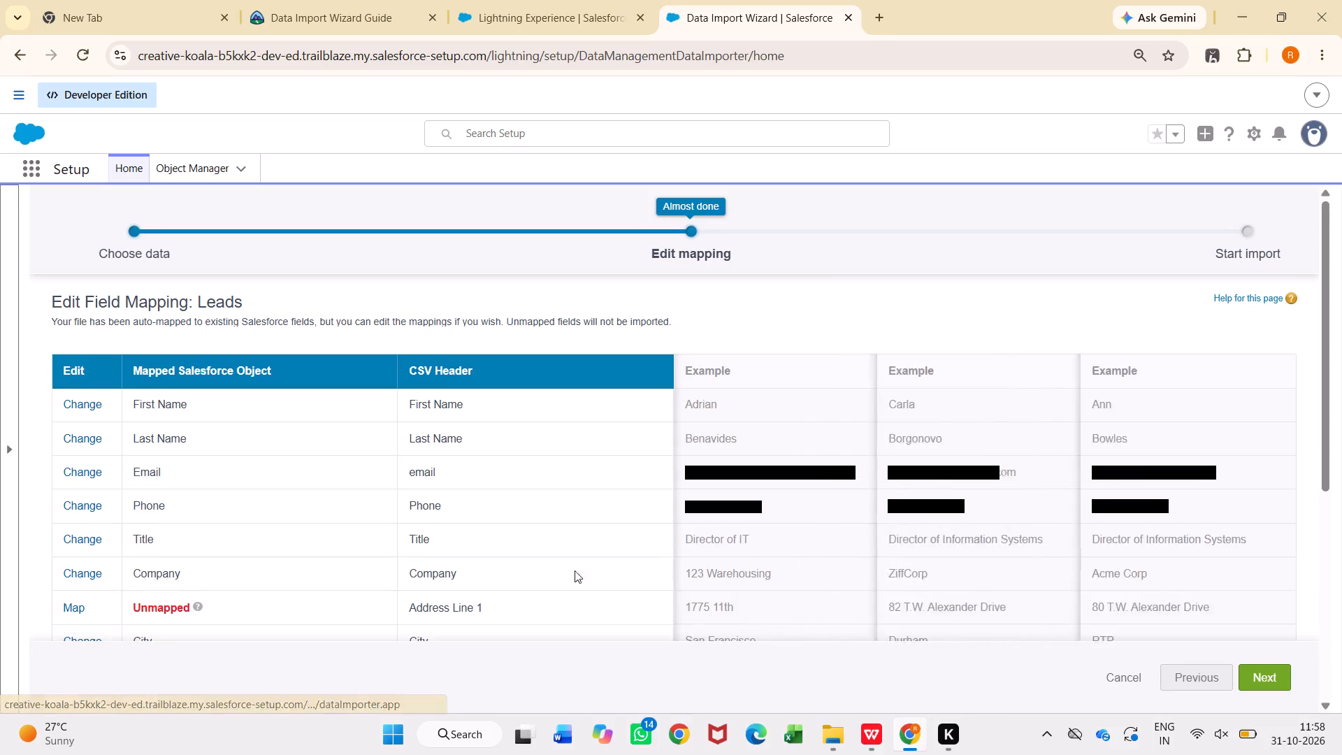
scroll(258, 567, "down", 2)
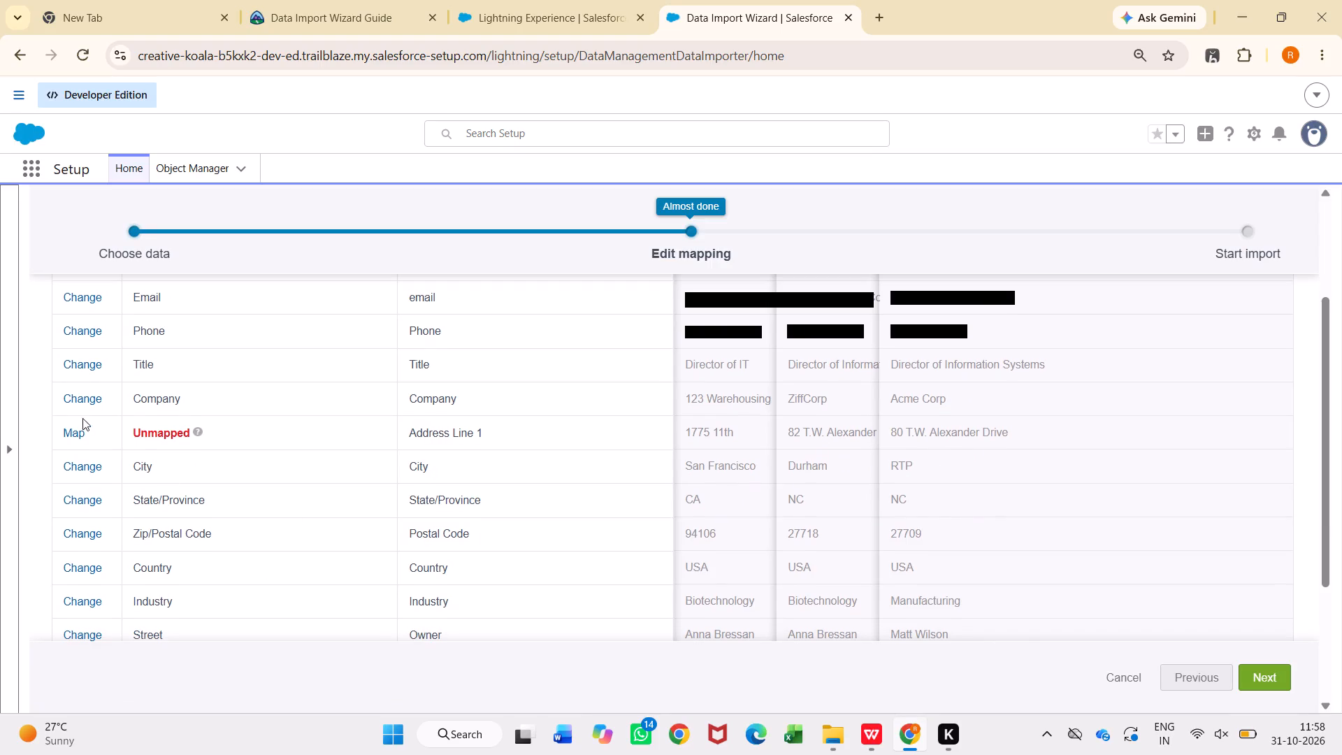
left_click(73, 434)
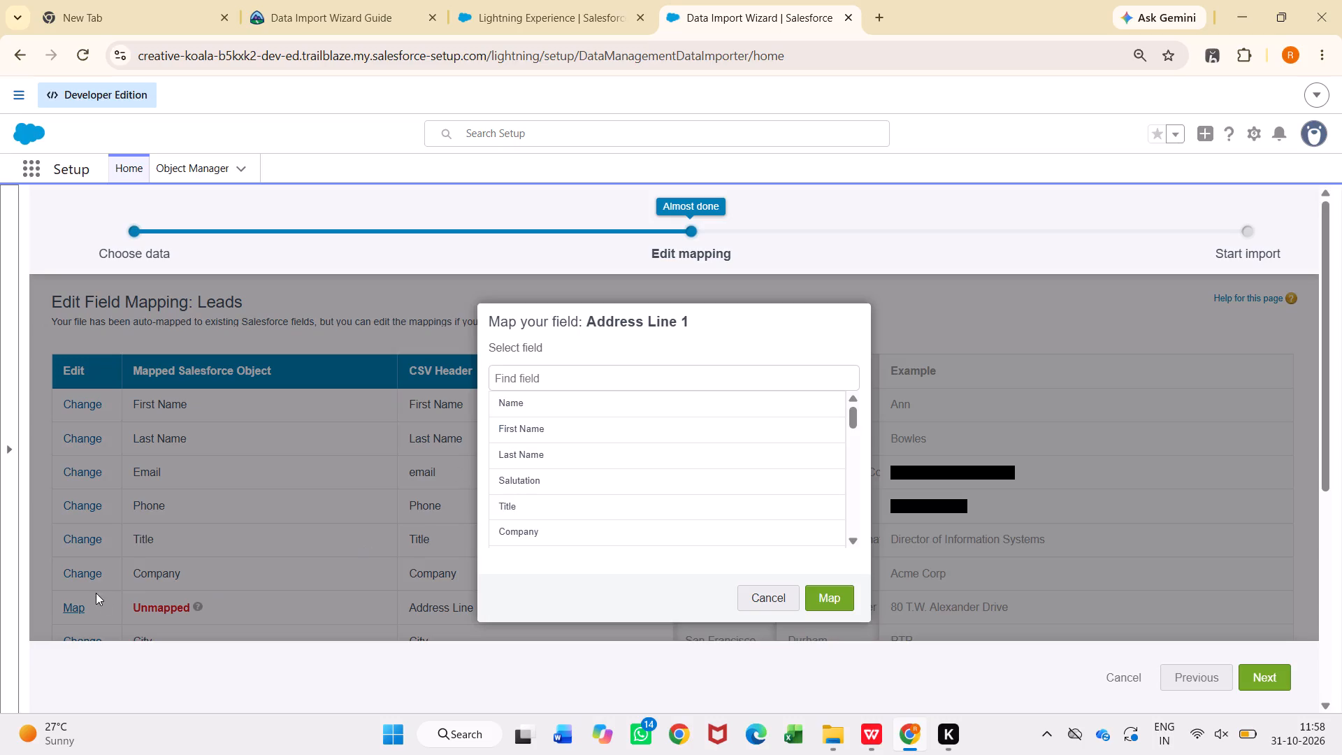
scroll(498, 487, "down", 2)
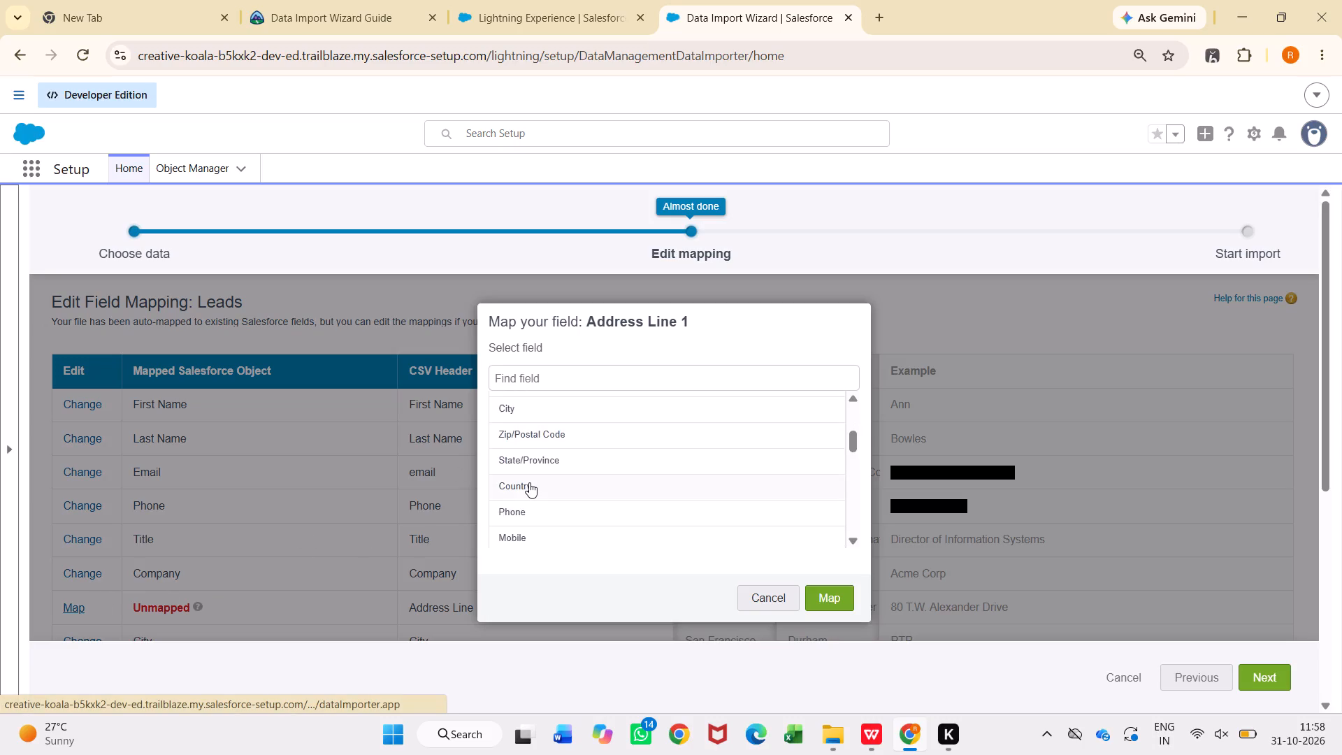
scroll(529, 482, "down", 4)
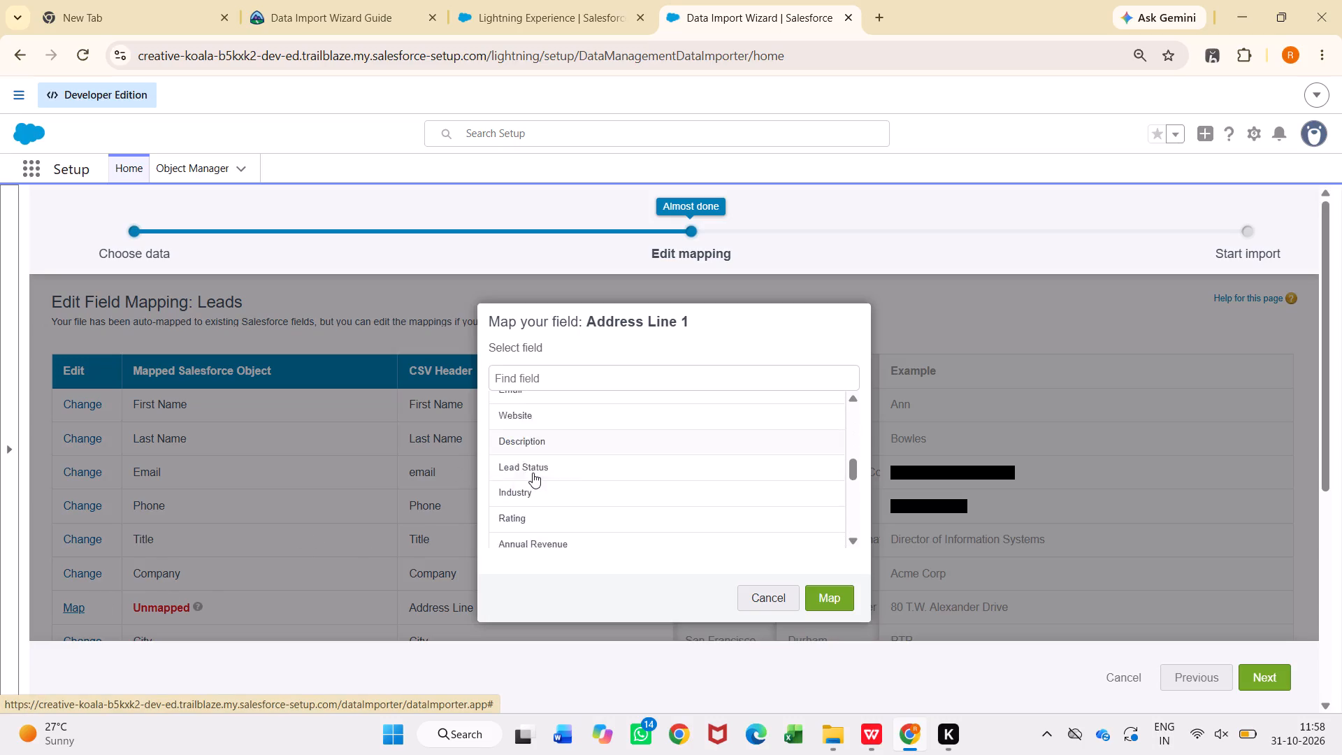
scroll(533, 473, "up", 1)
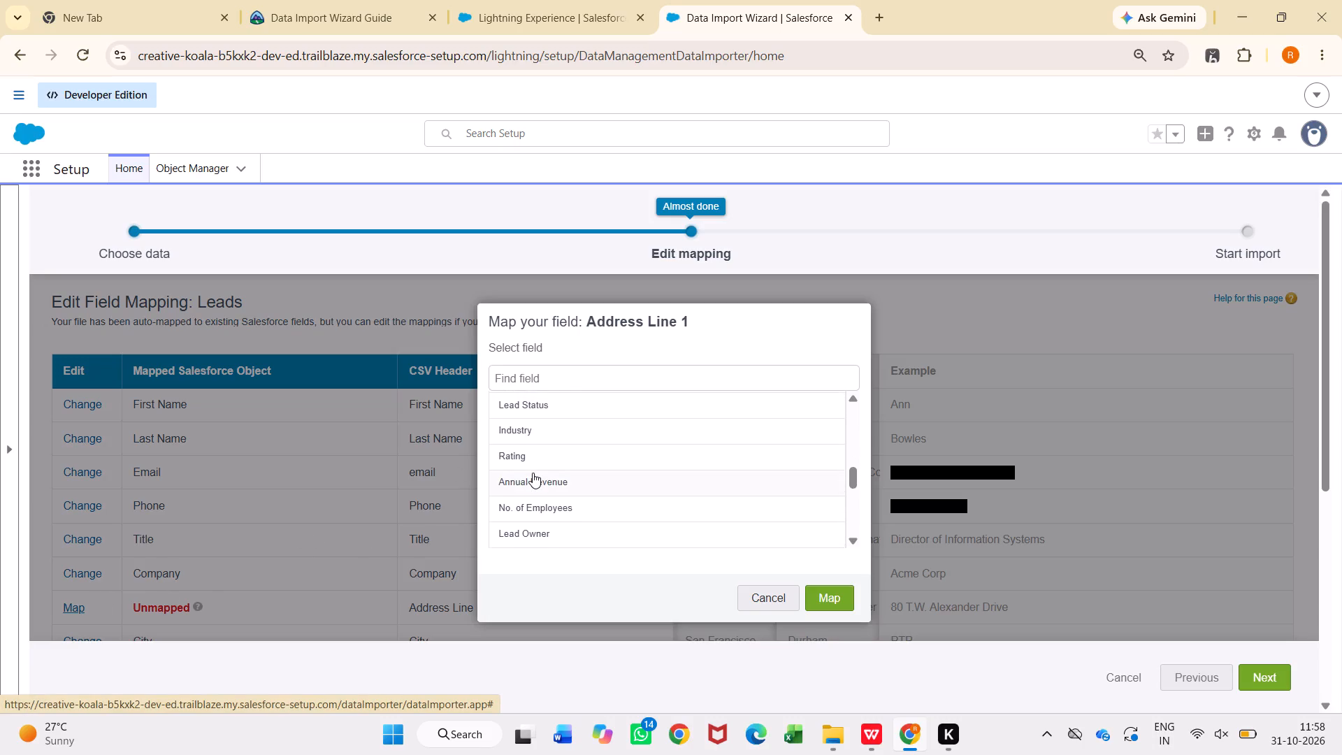
scroll(533, 473, "up", 2)
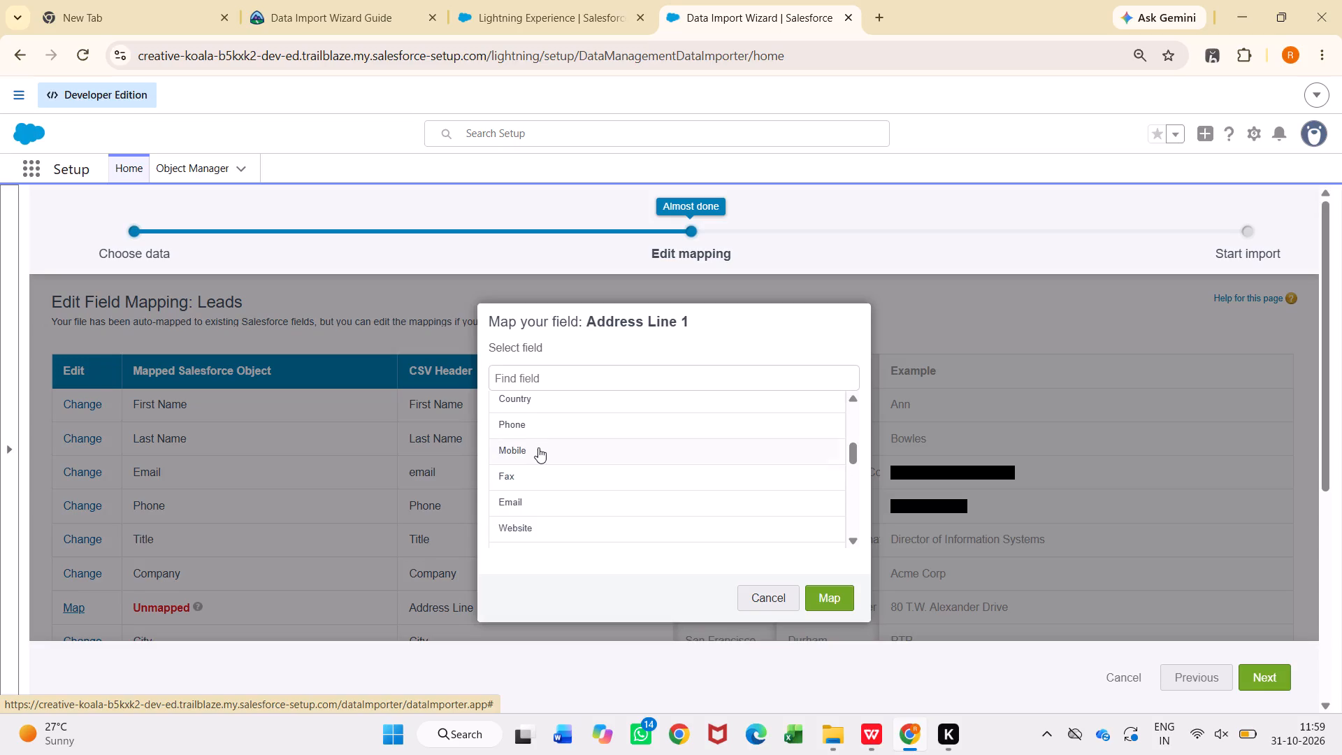
left_click(558, 373)
type("st")
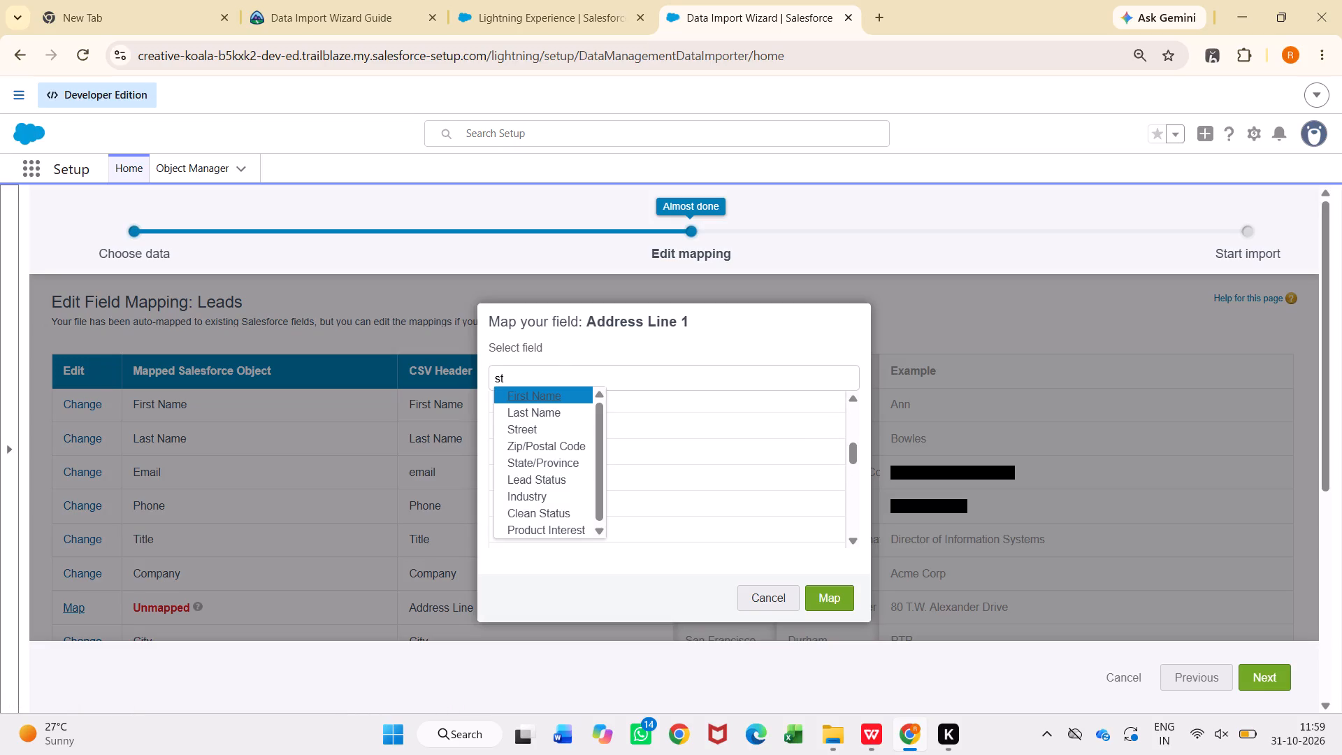
left_click(550, 433)
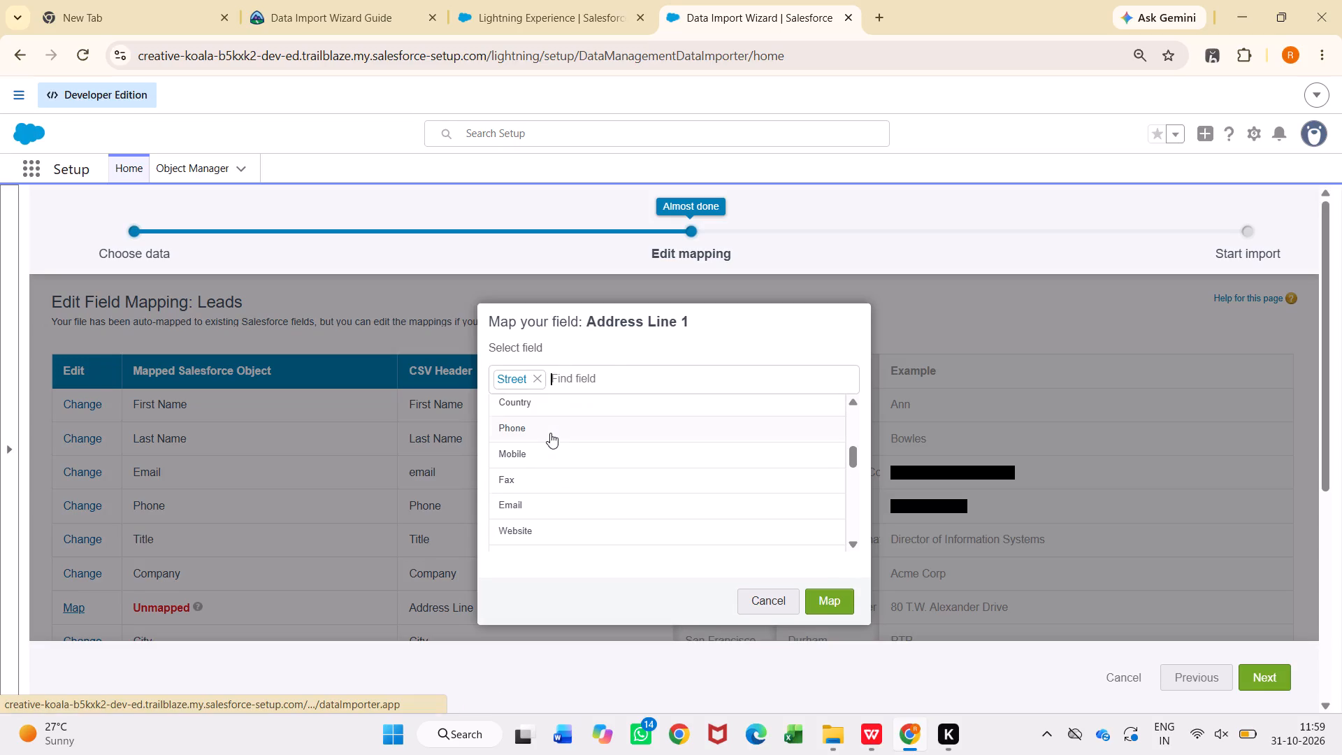
left_click(828, 603)
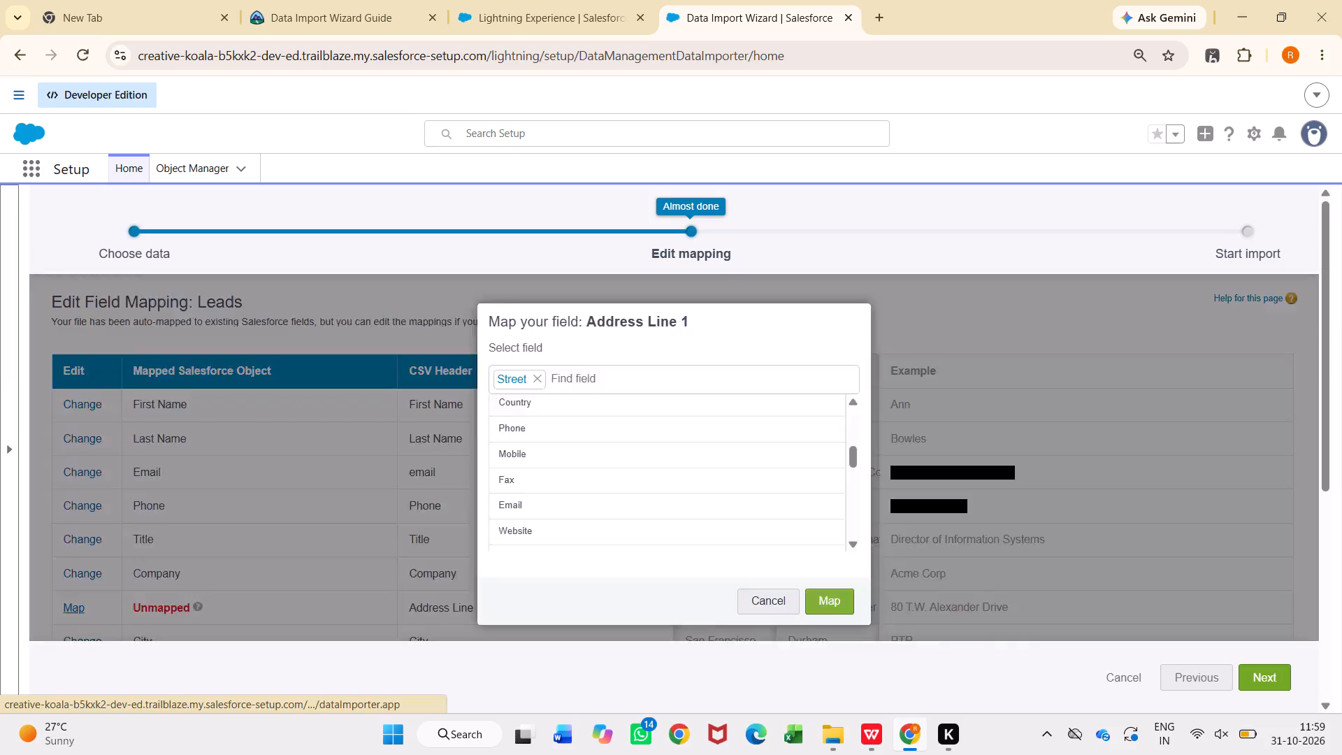
Reopen the Address Line 1 mapping to check its selected field, and close it without changes.
scroll(236, 563, "down", 4)
scroll(236, 563, "up", 3)
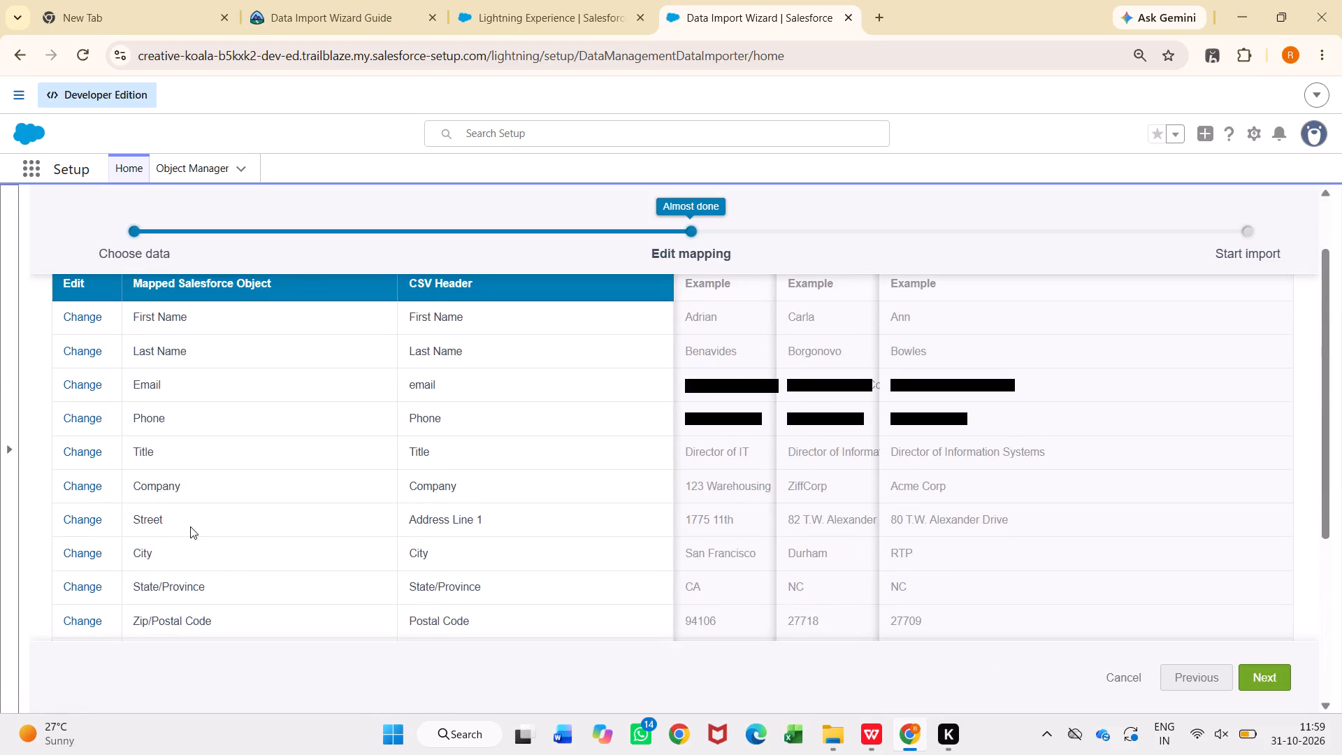
left_click(84, 521)
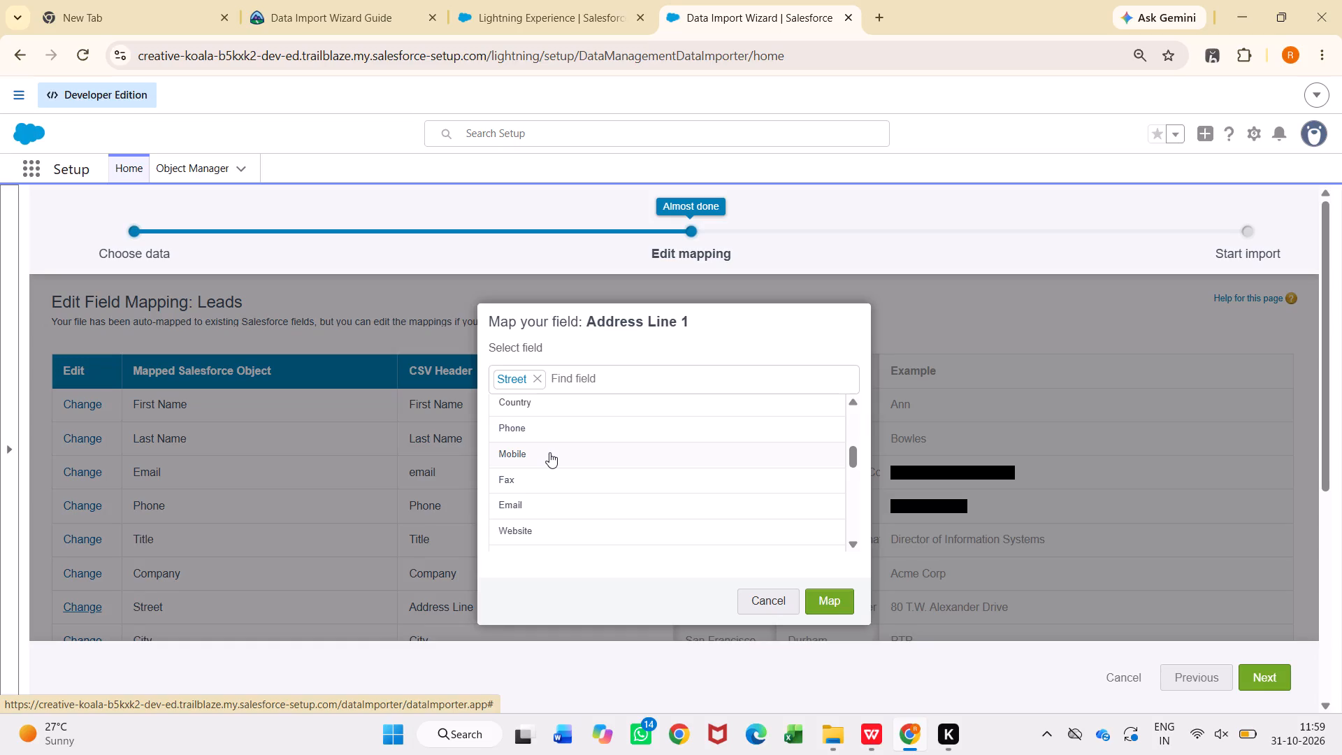
left_click(748, 605)
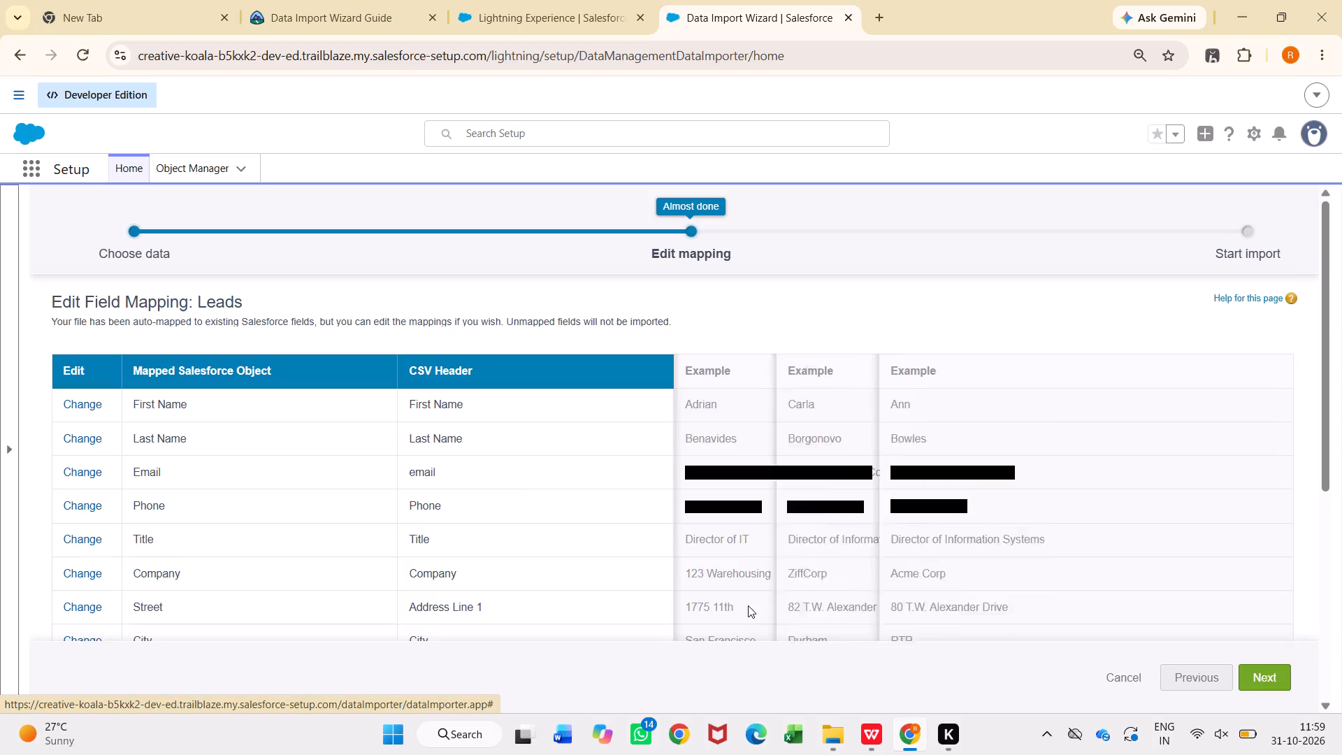
Review the lead field mappings from First Name through Lead Status, comparing each Salesforce field with its CSV header.
scroll(147, 563, "down", 3)
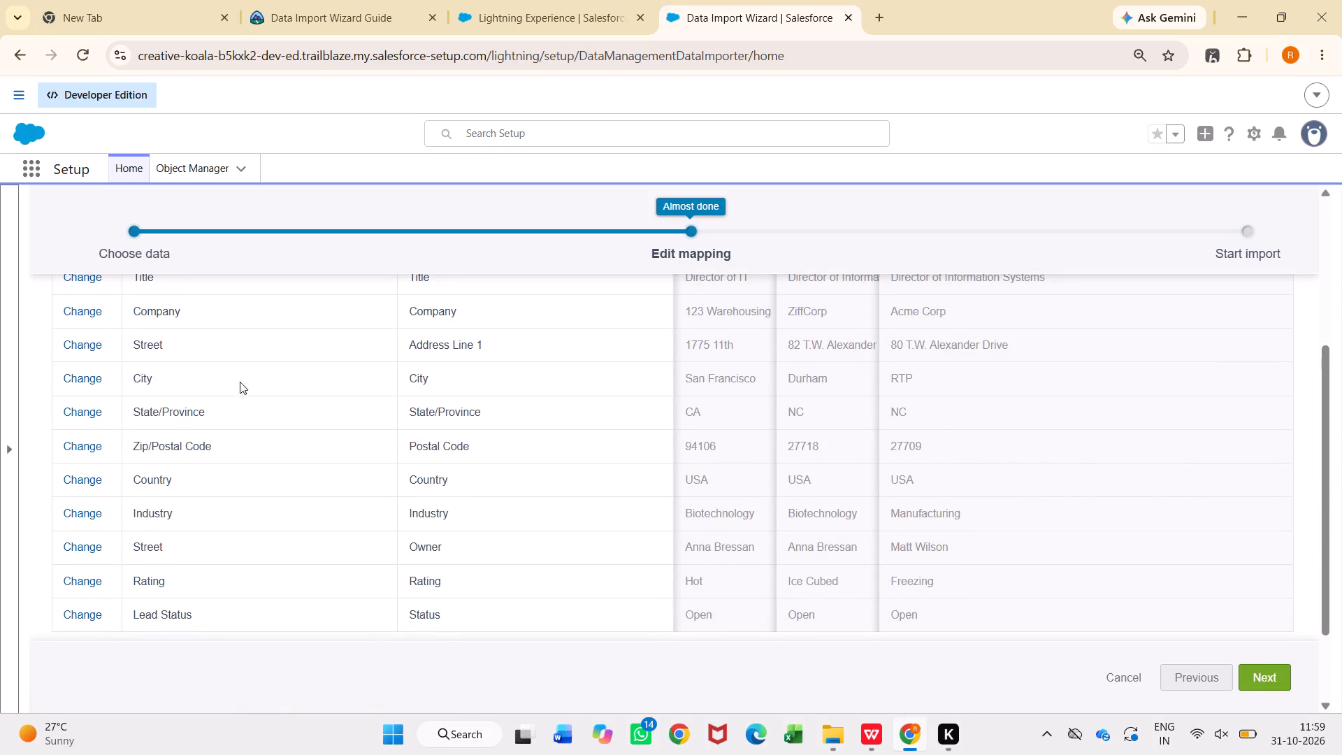
scroll(190, 422, "down", 2)
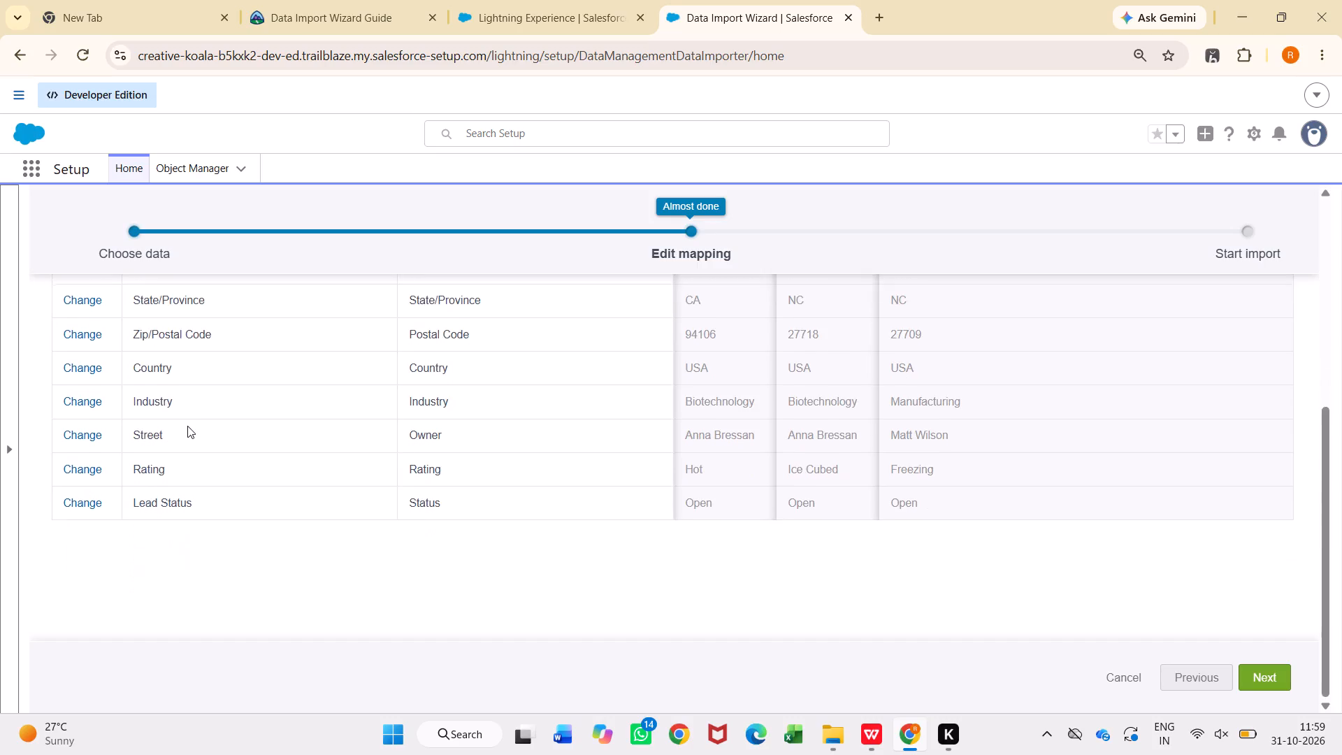
scroll(187, 426, "up", 3)
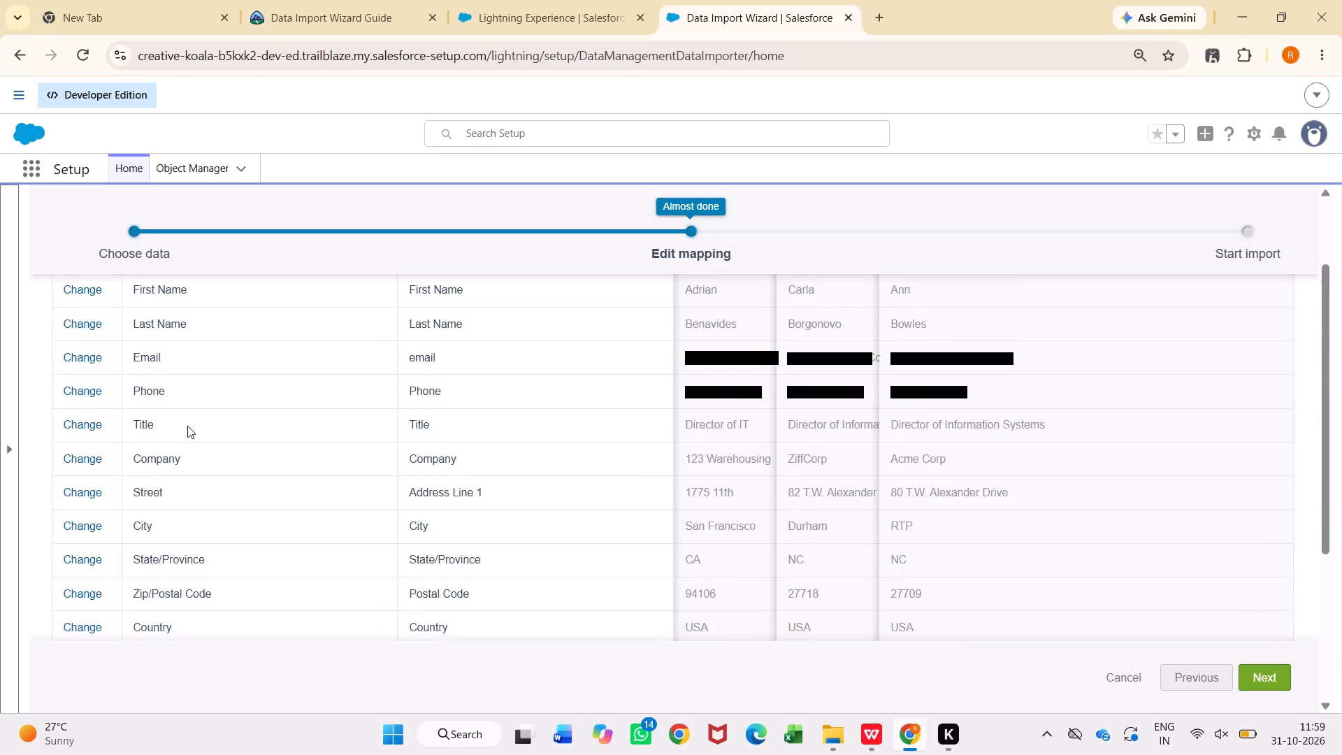
scroll(187, 426, "up", 1)
scroll(187, 426, "down", 3)
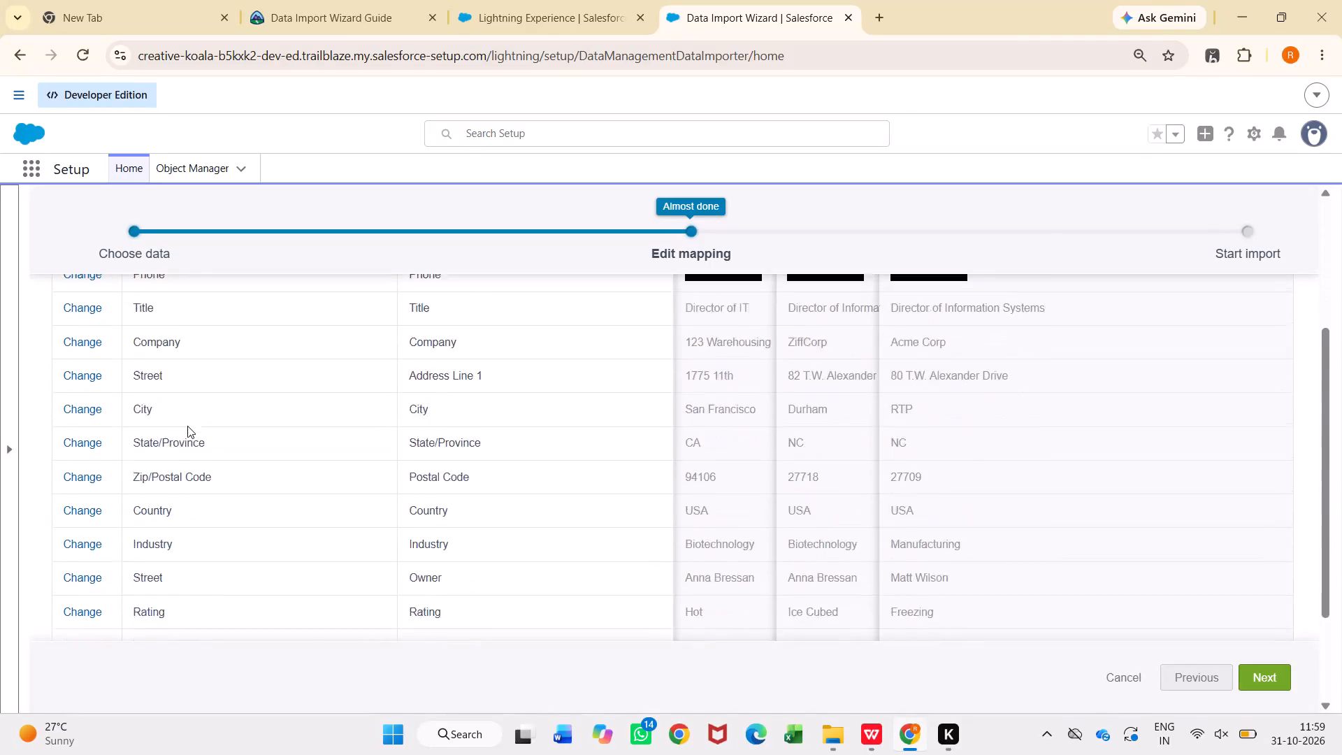
scroll(187, 426, "down", 1)
scroll(187, 426, "up", 1)
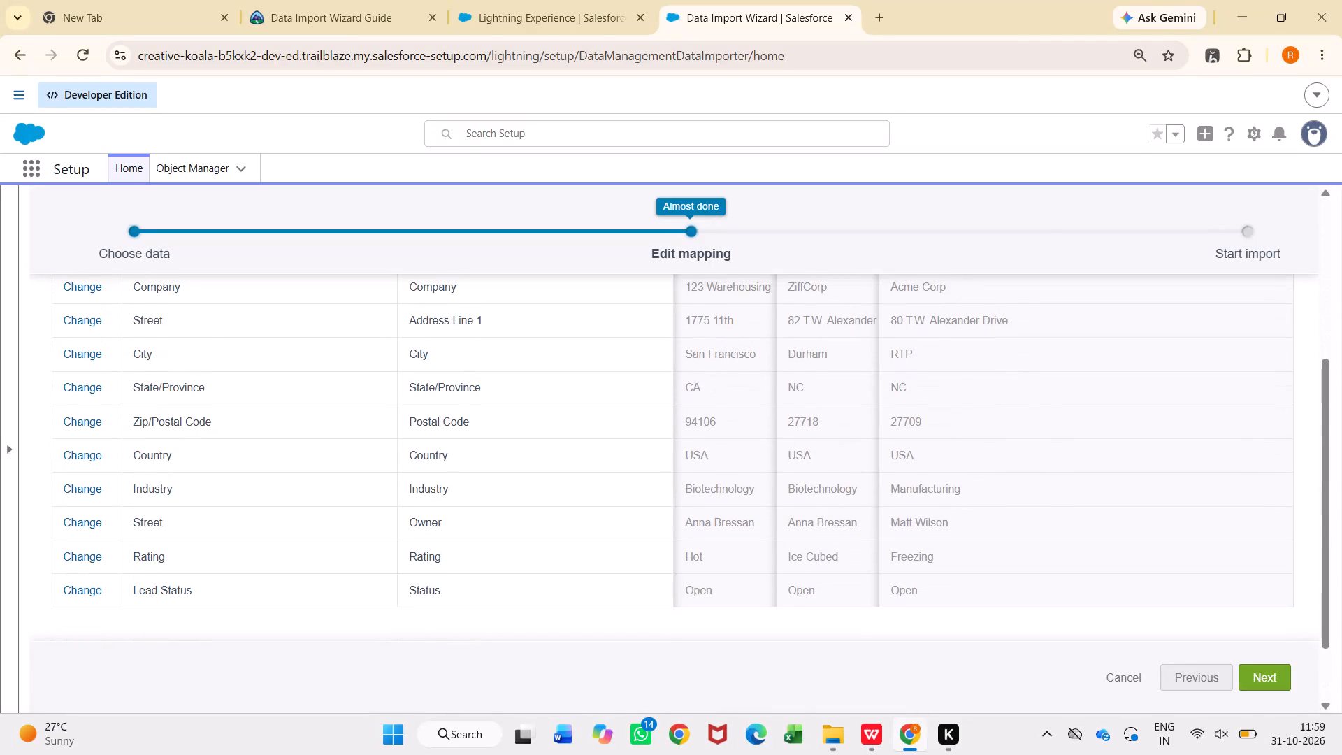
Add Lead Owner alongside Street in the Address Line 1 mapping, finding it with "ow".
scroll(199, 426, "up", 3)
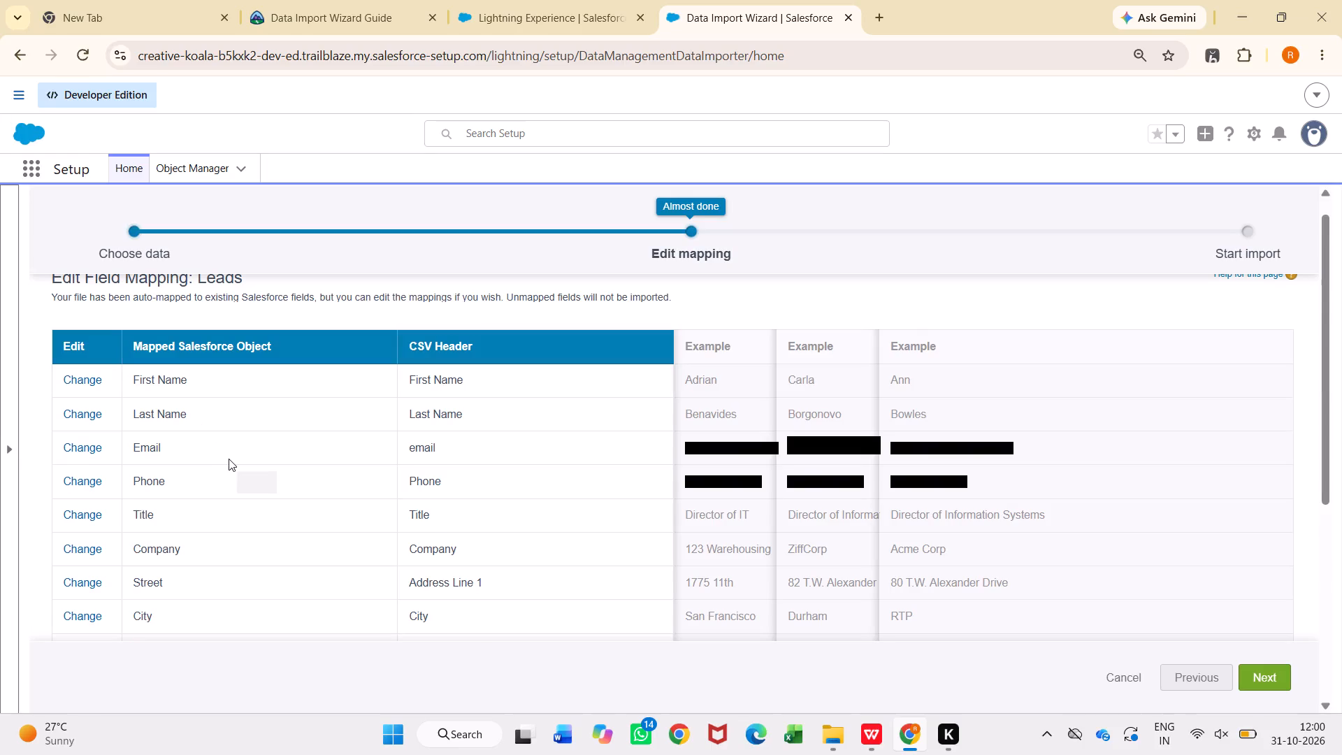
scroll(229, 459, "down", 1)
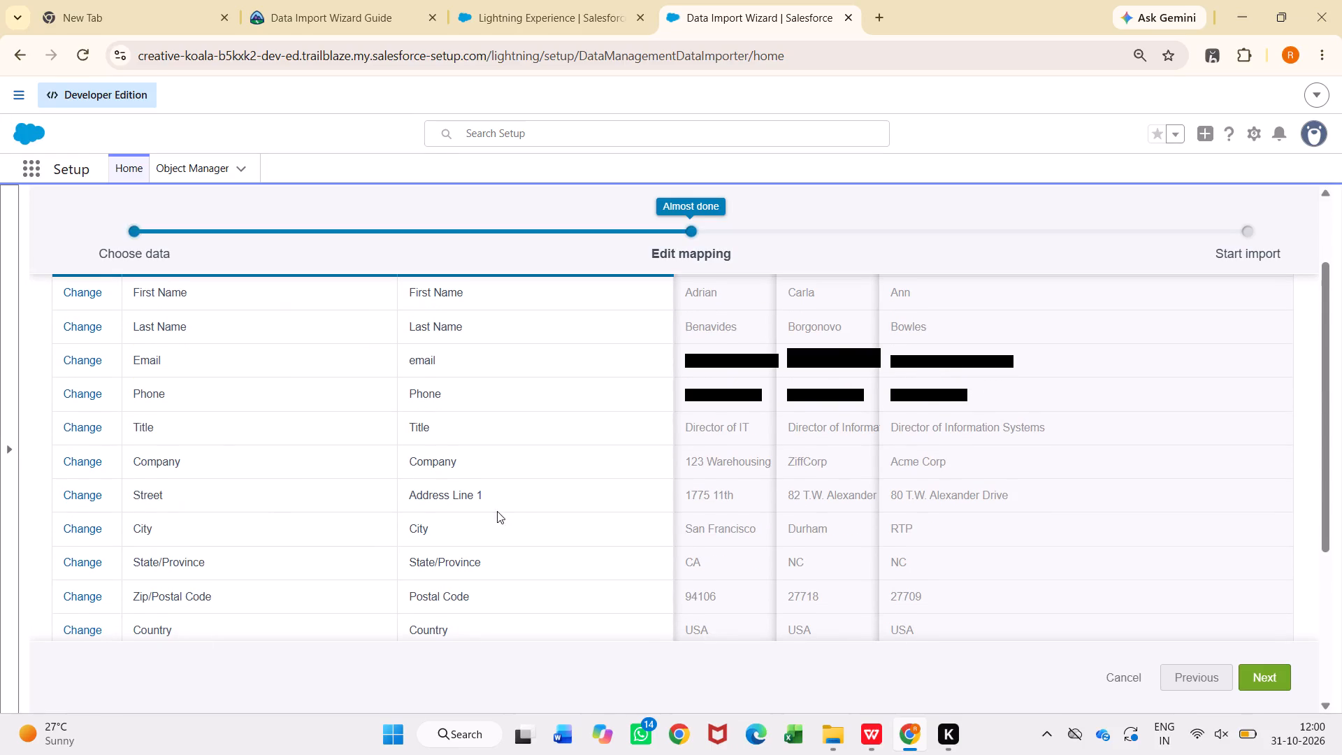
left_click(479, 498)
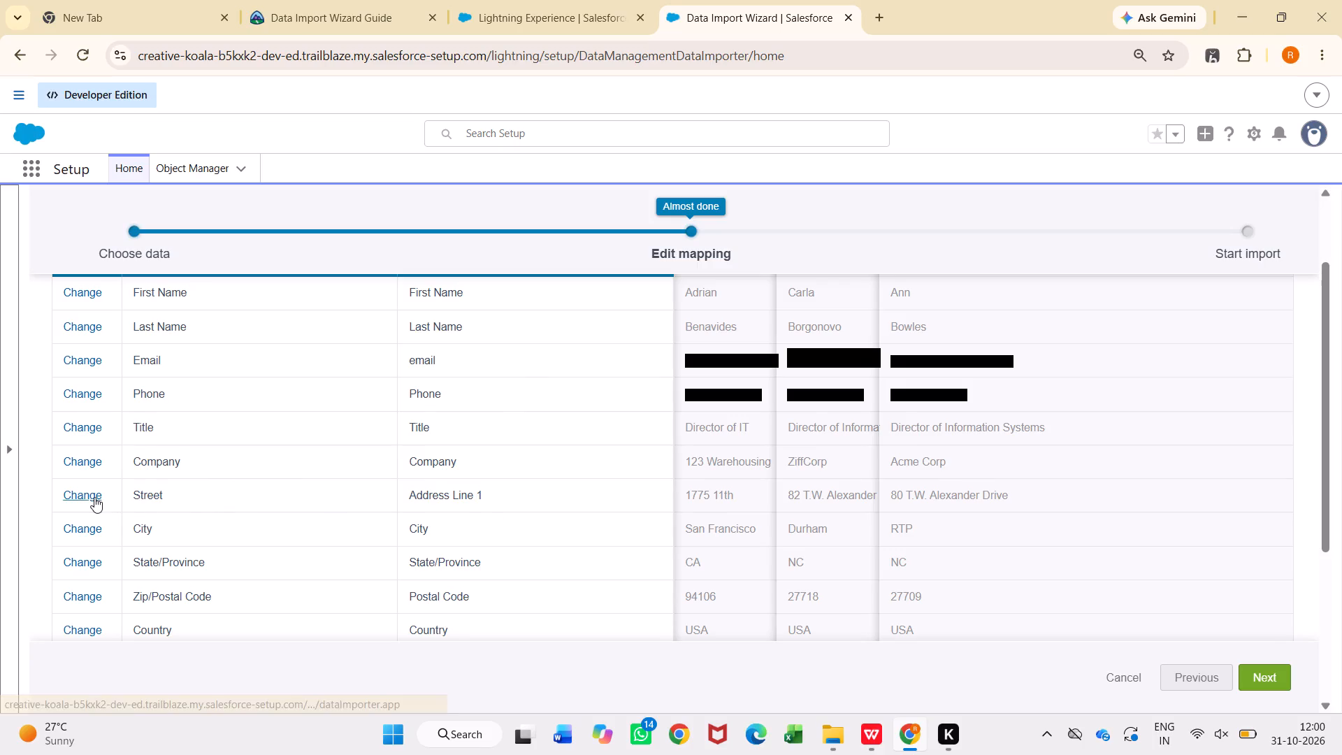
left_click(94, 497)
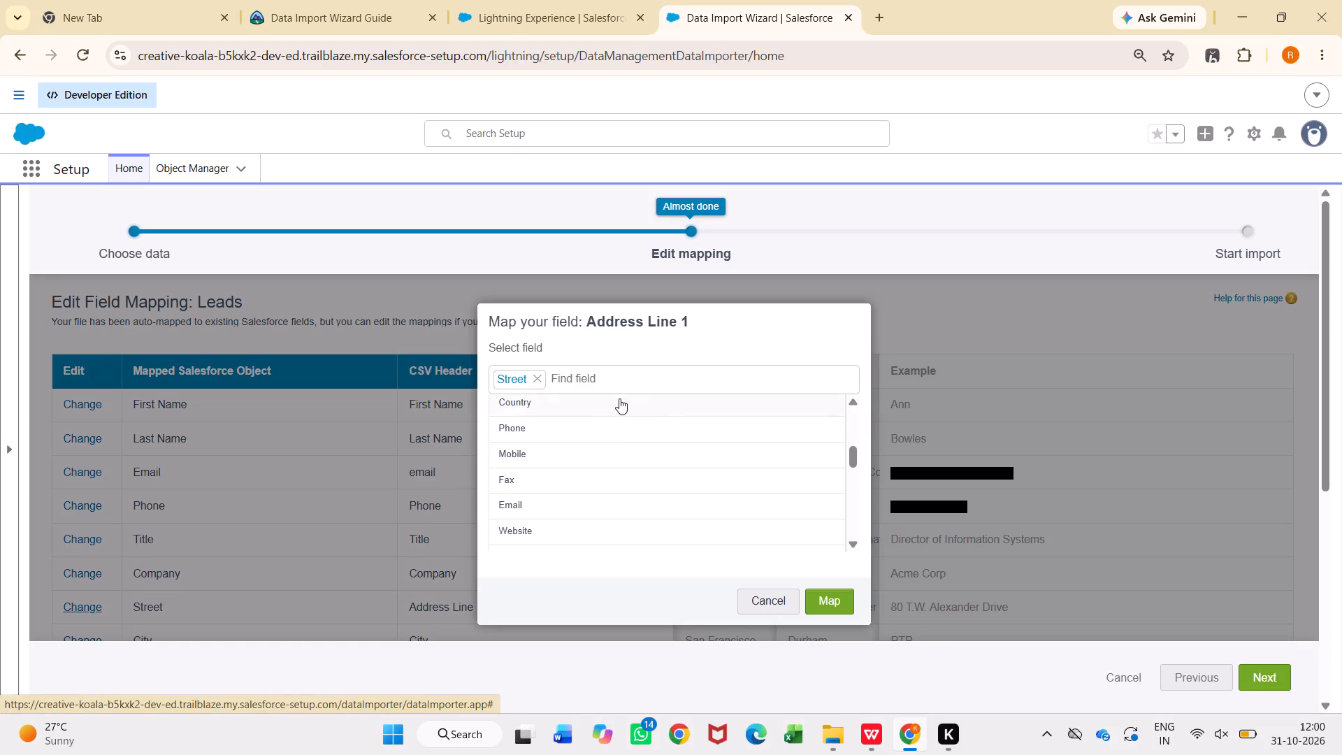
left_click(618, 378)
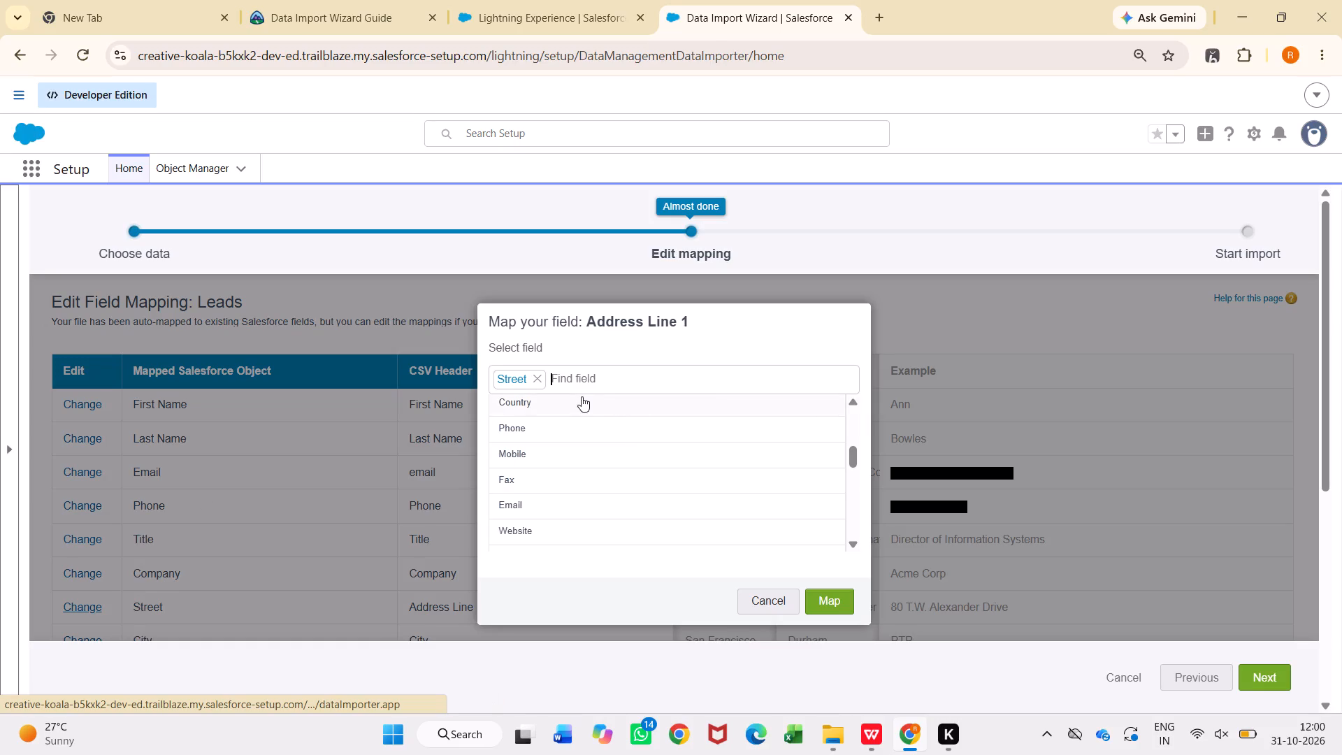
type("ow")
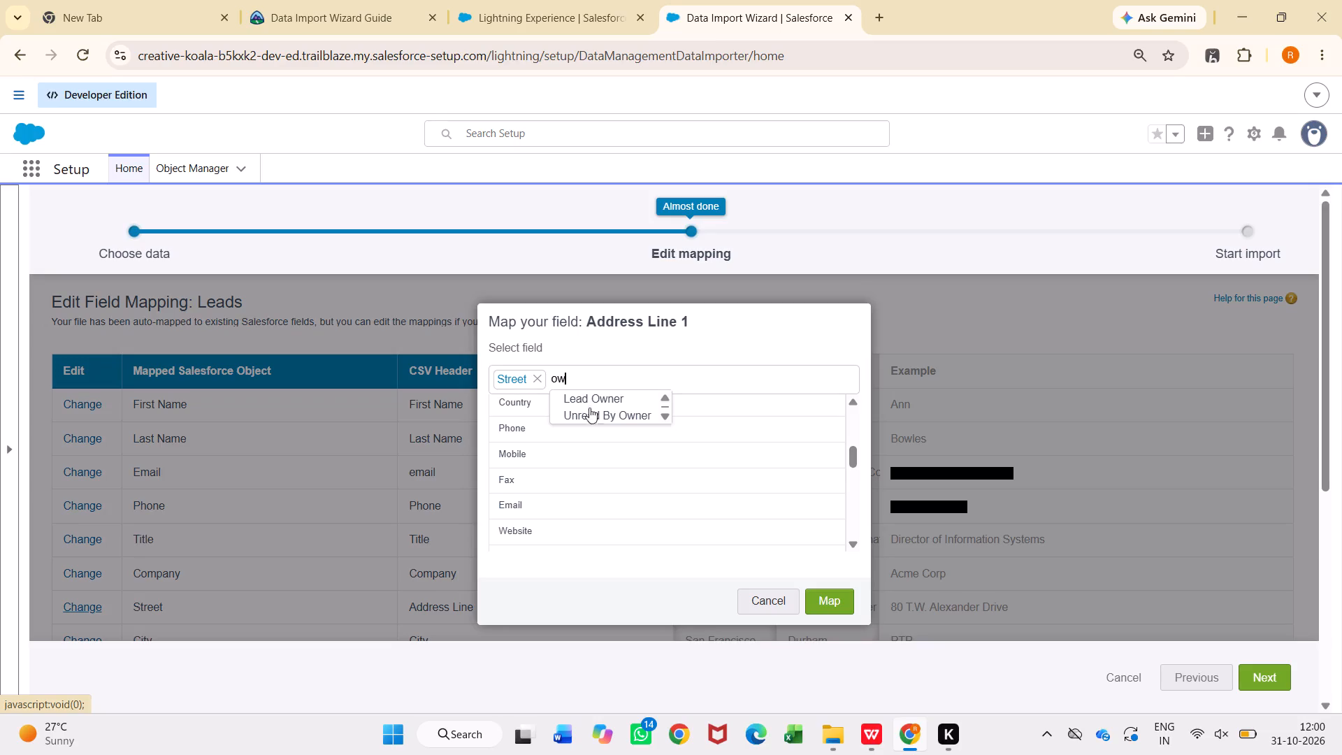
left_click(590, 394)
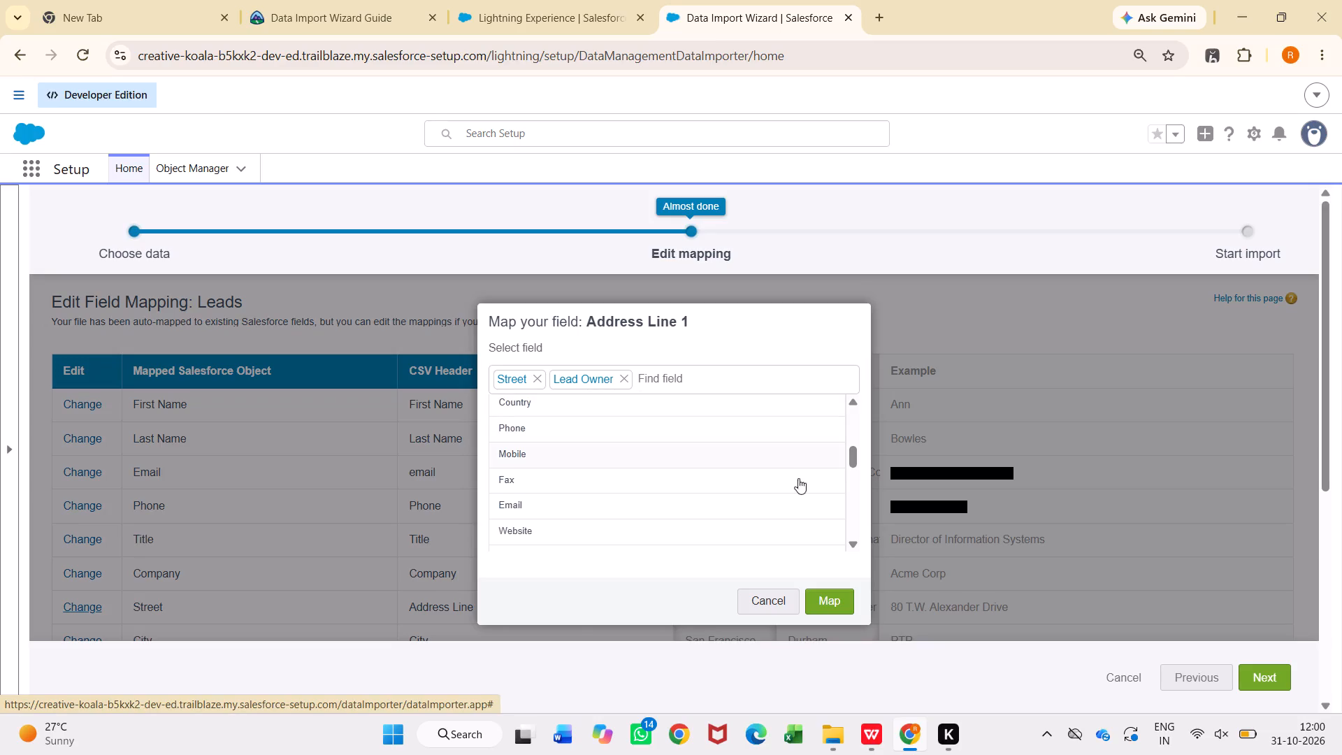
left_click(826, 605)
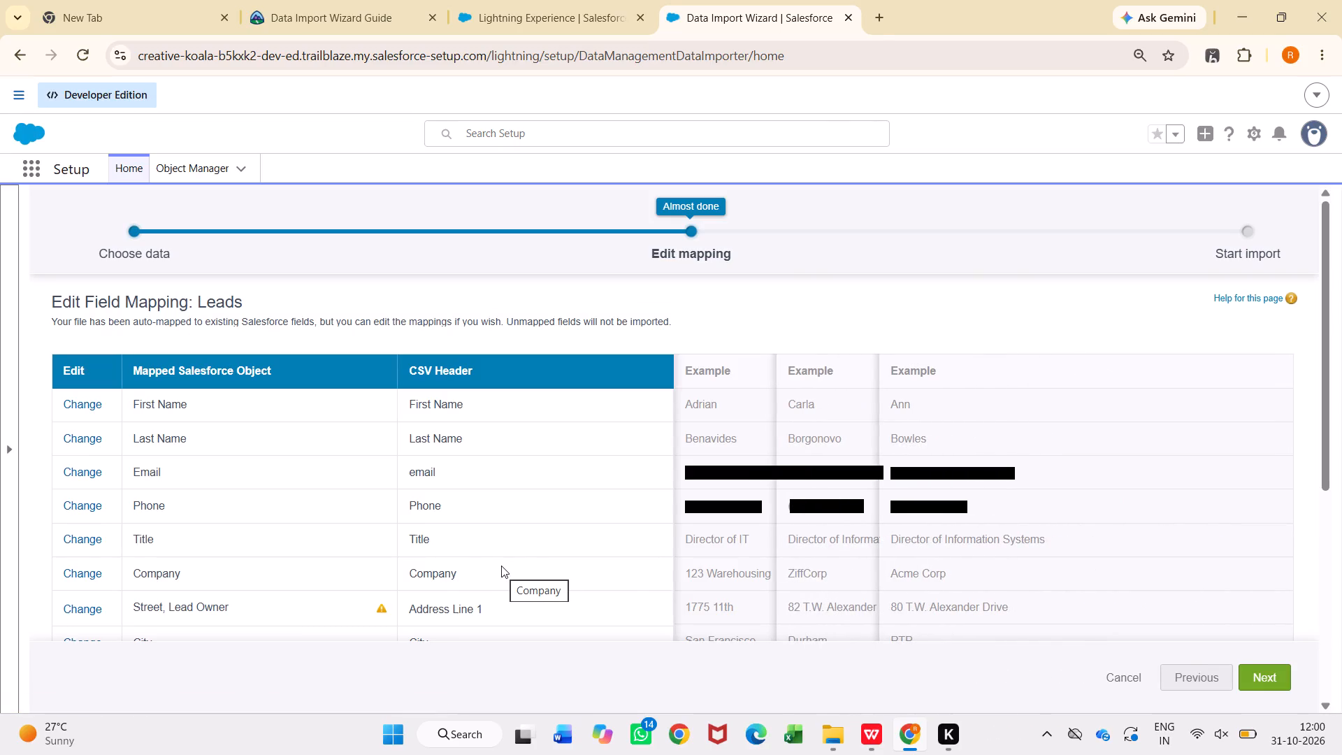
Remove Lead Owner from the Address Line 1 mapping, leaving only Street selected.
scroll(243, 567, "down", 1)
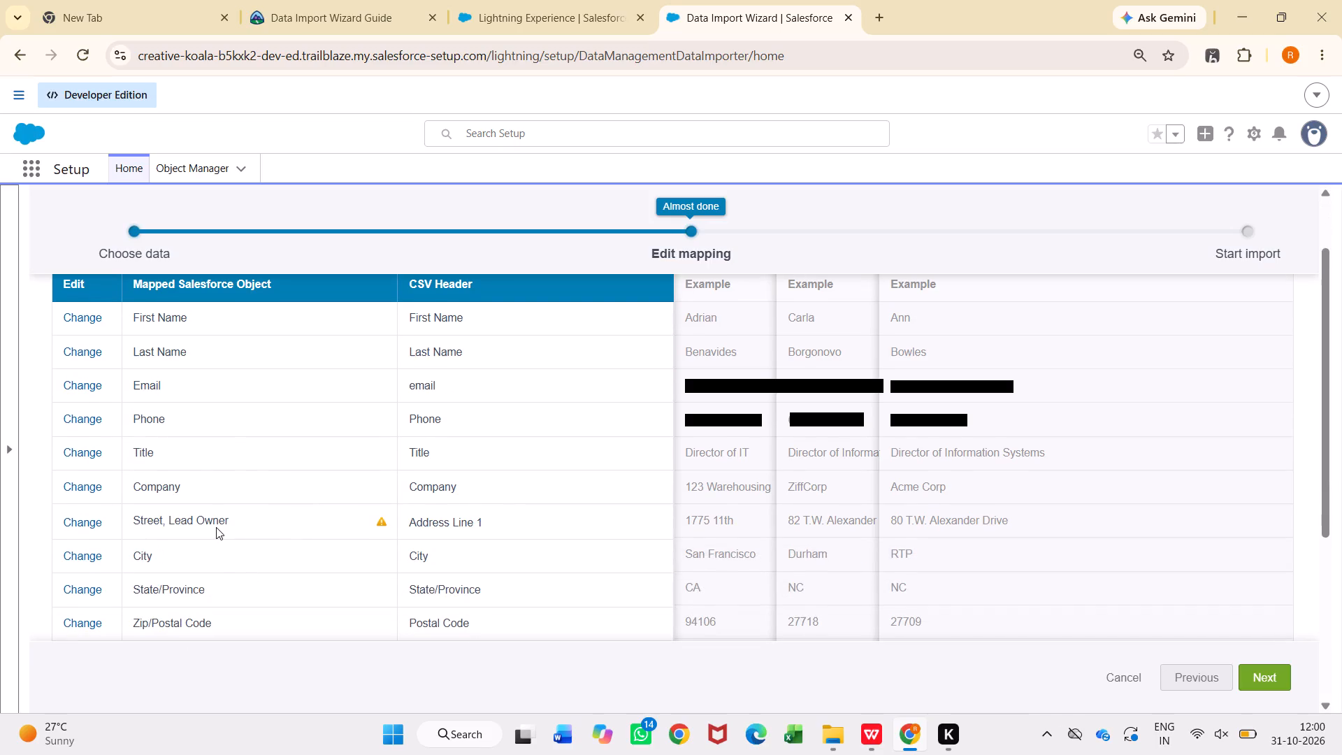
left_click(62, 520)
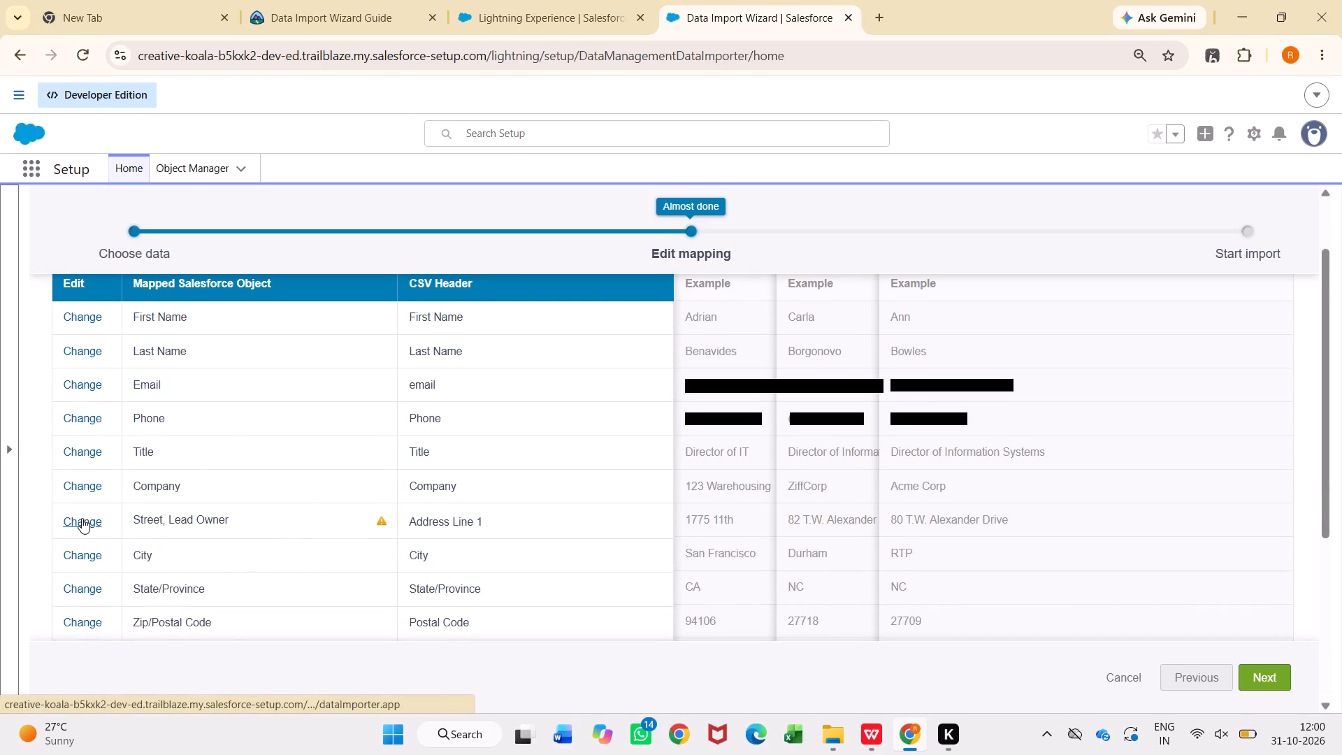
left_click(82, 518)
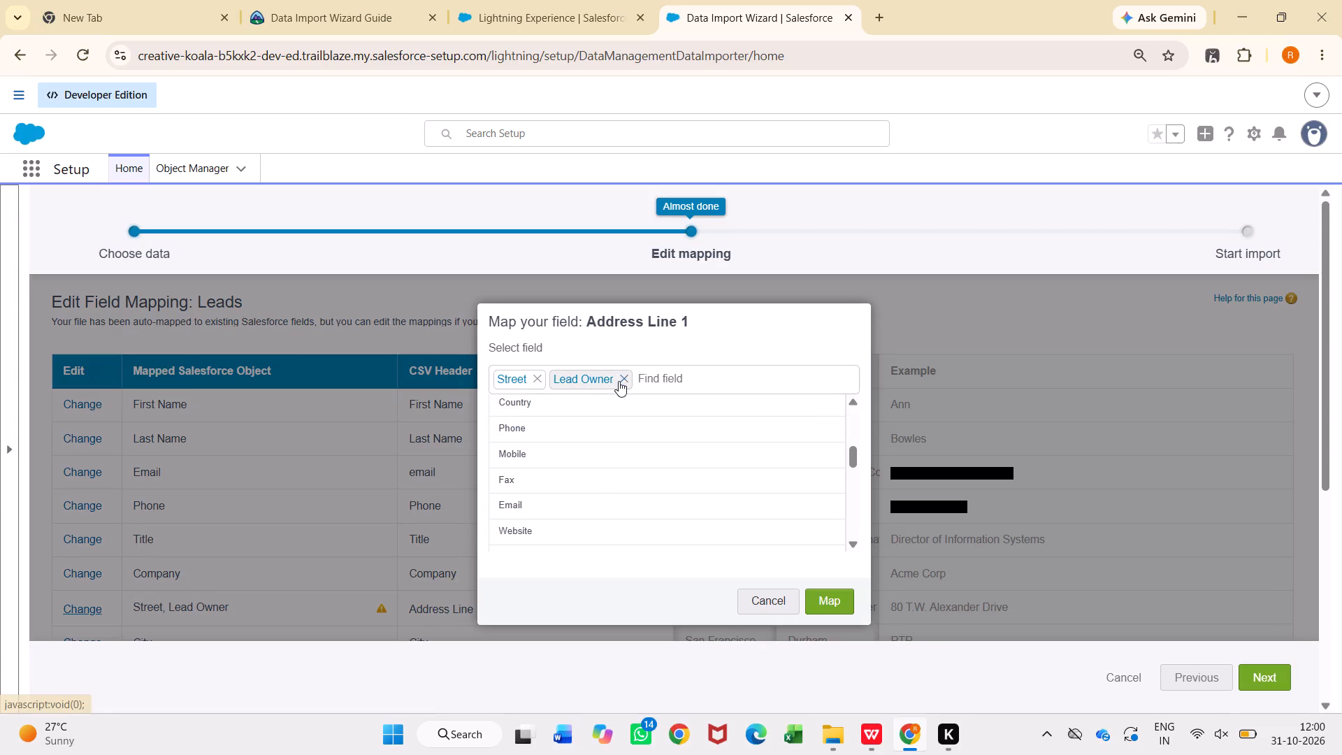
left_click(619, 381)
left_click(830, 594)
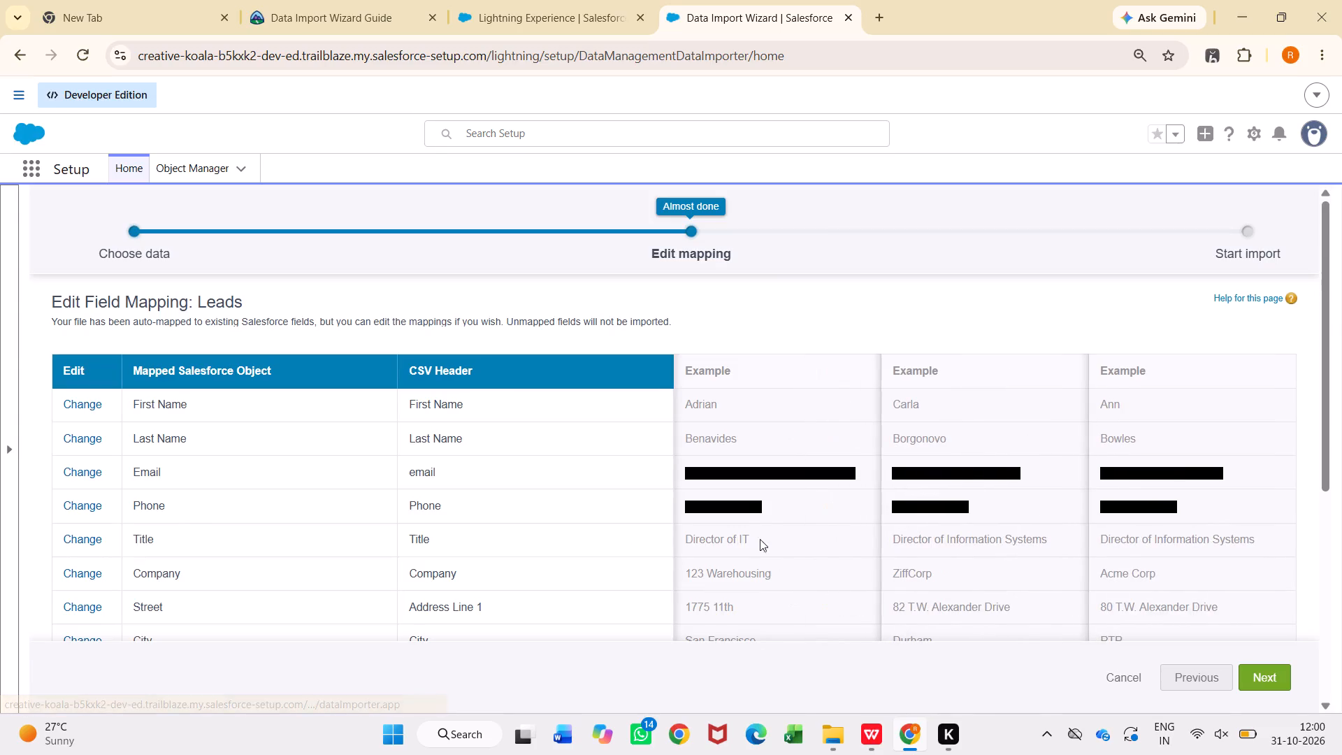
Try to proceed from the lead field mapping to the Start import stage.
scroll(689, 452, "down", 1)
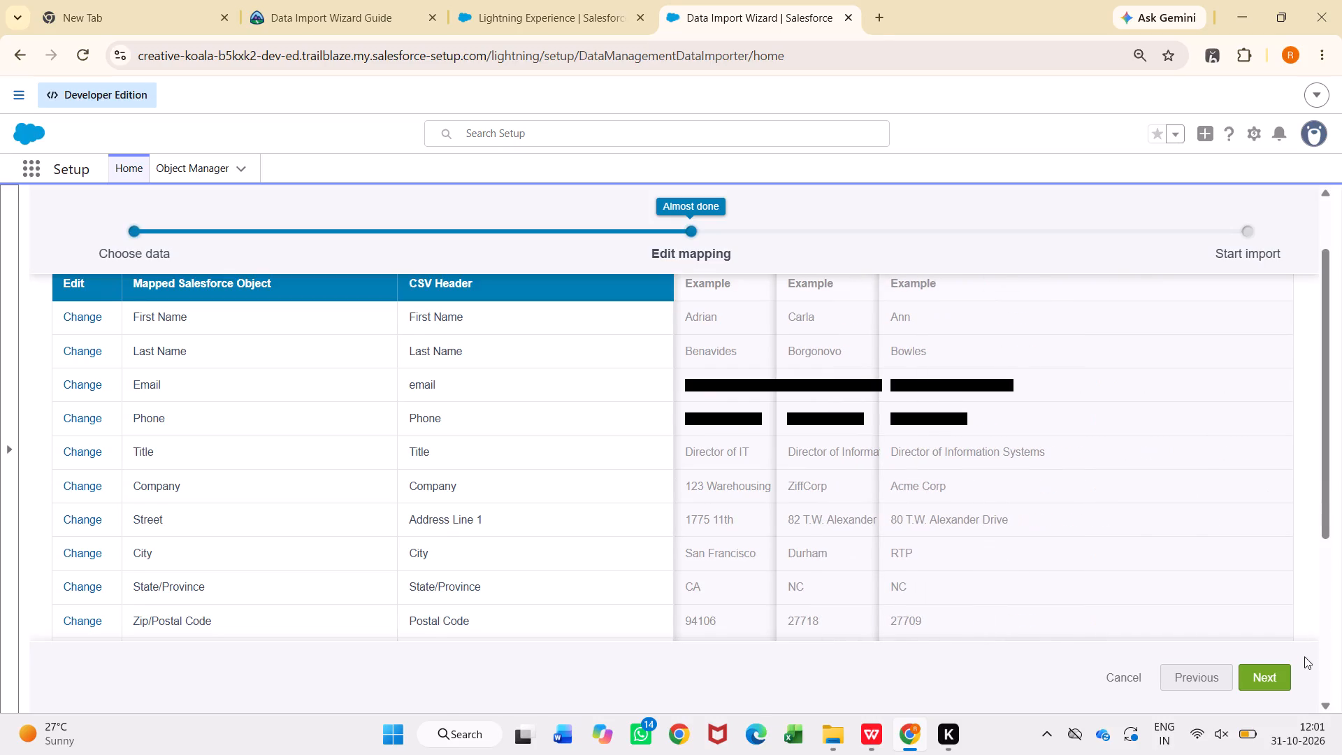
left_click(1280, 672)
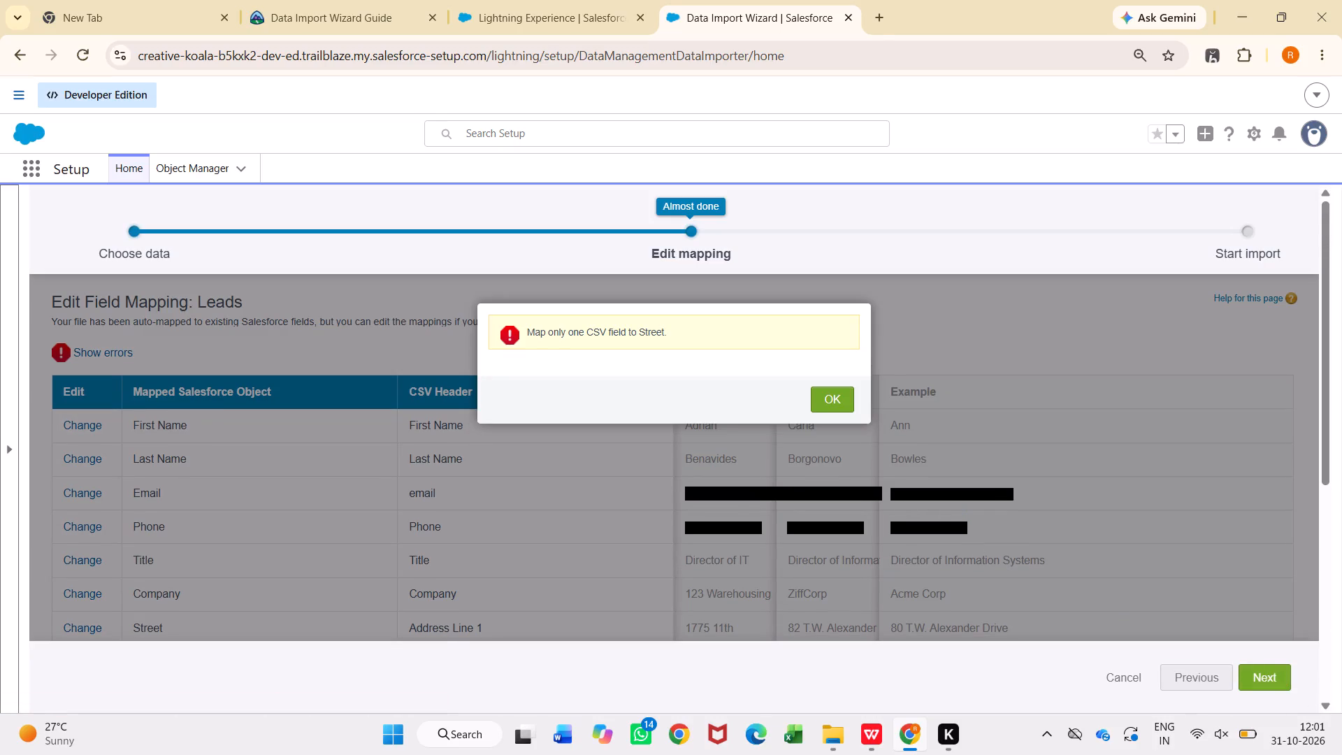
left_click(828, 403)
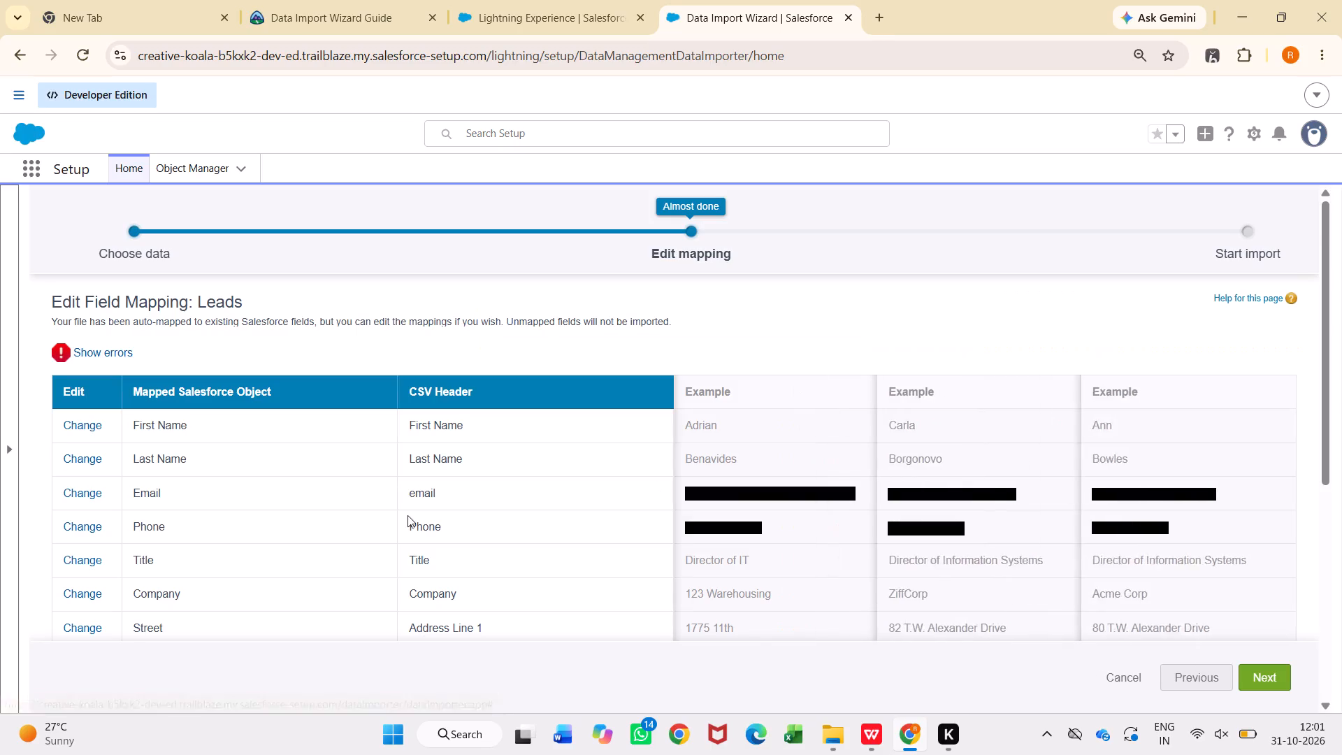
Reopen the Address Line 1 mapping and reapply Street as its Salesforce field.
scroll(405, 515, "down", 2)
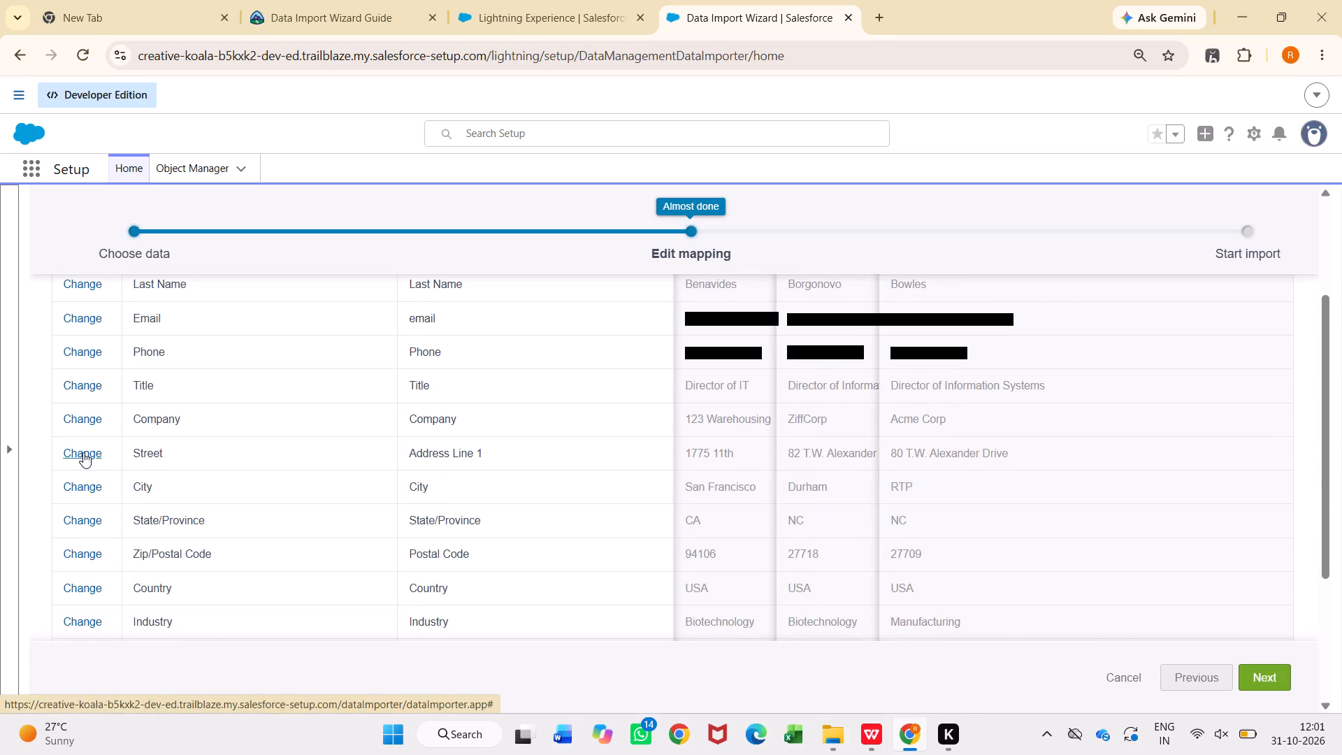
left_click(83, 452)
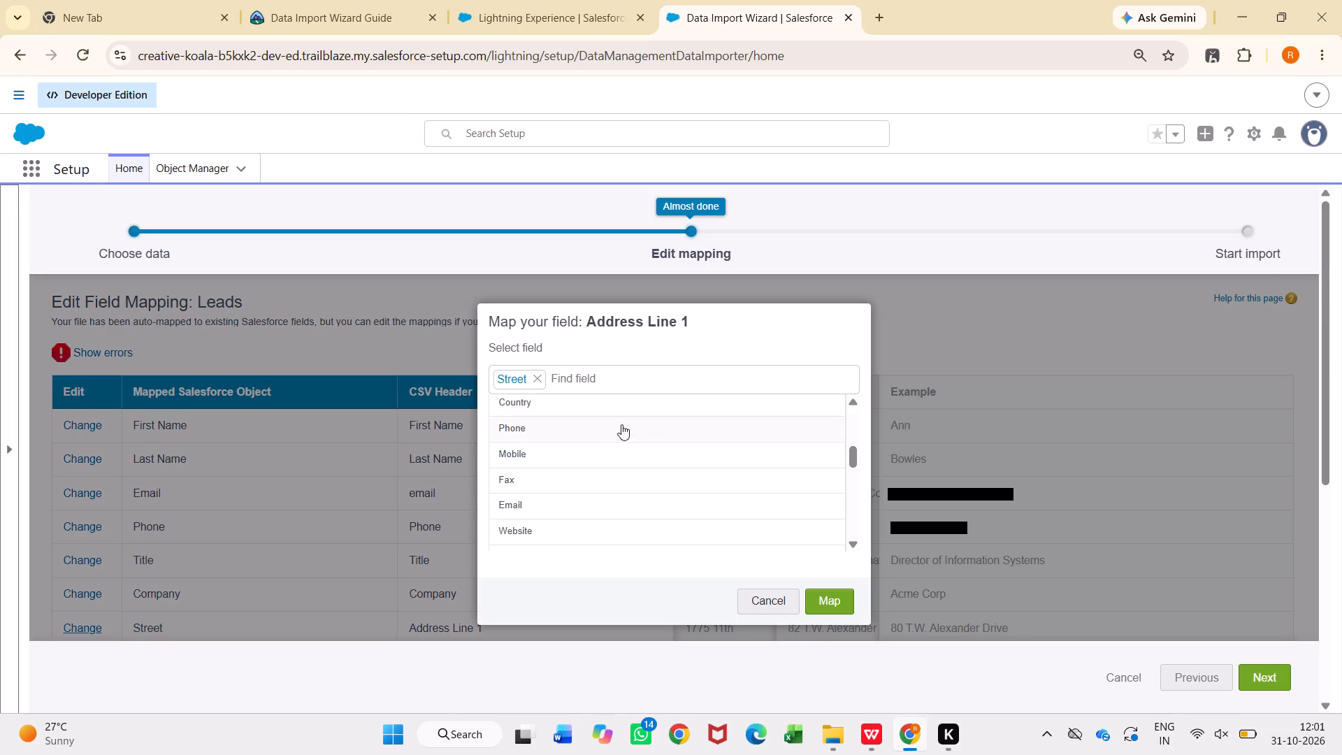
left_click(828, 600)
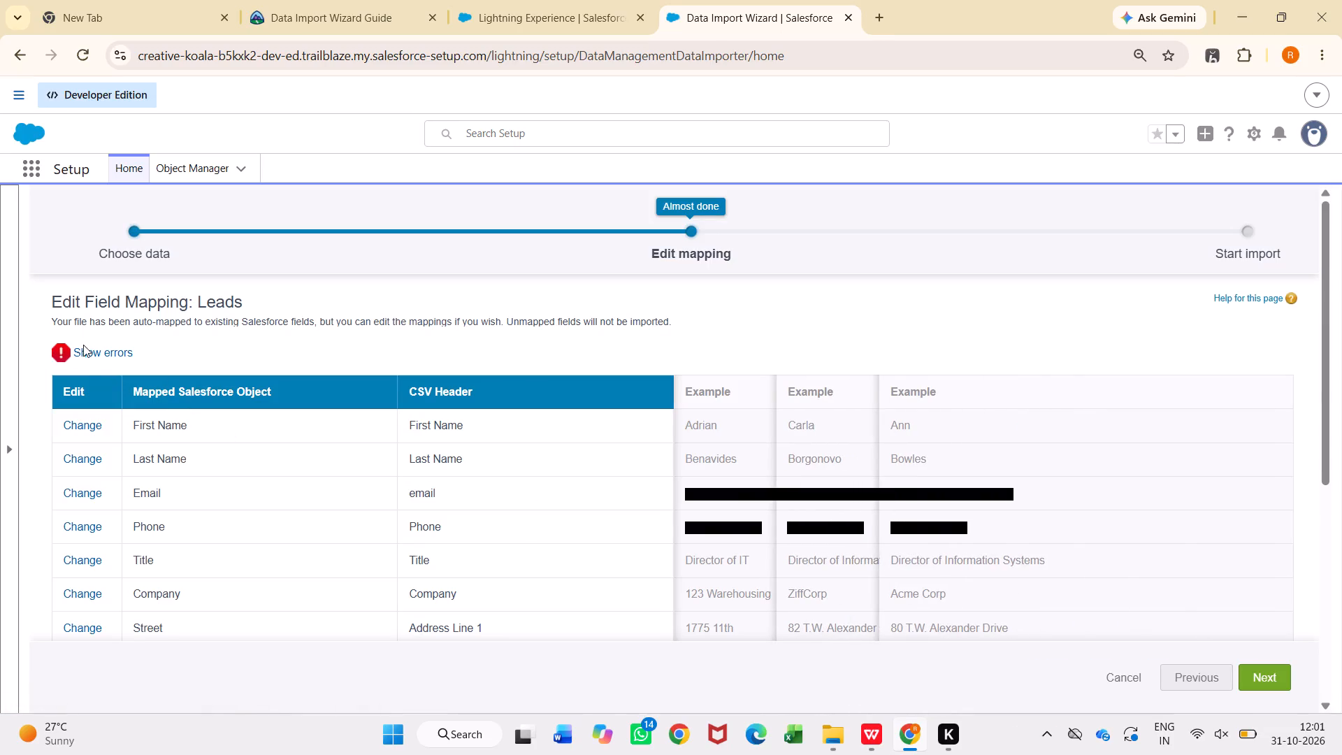
Show the errors reported for the lead field mapping, read them and close the message.
left_click(84, 350)
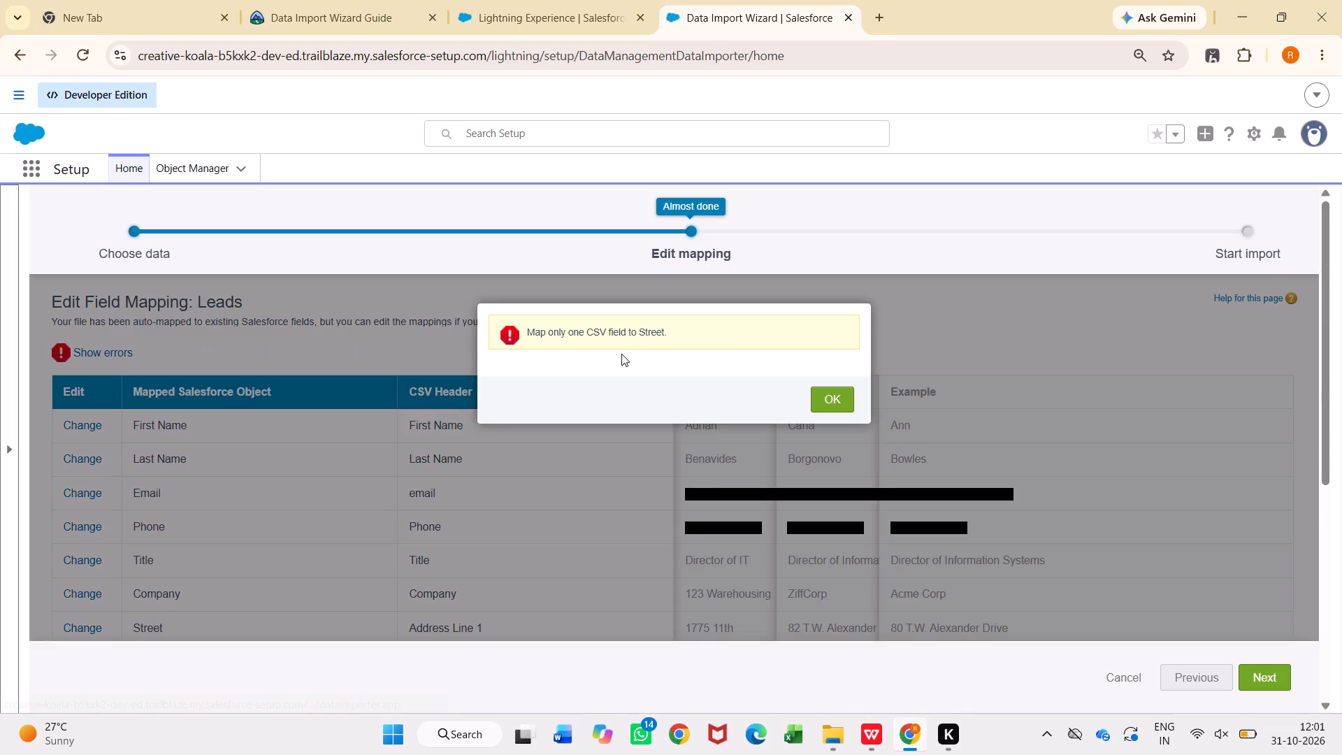
left_click(827, 394)
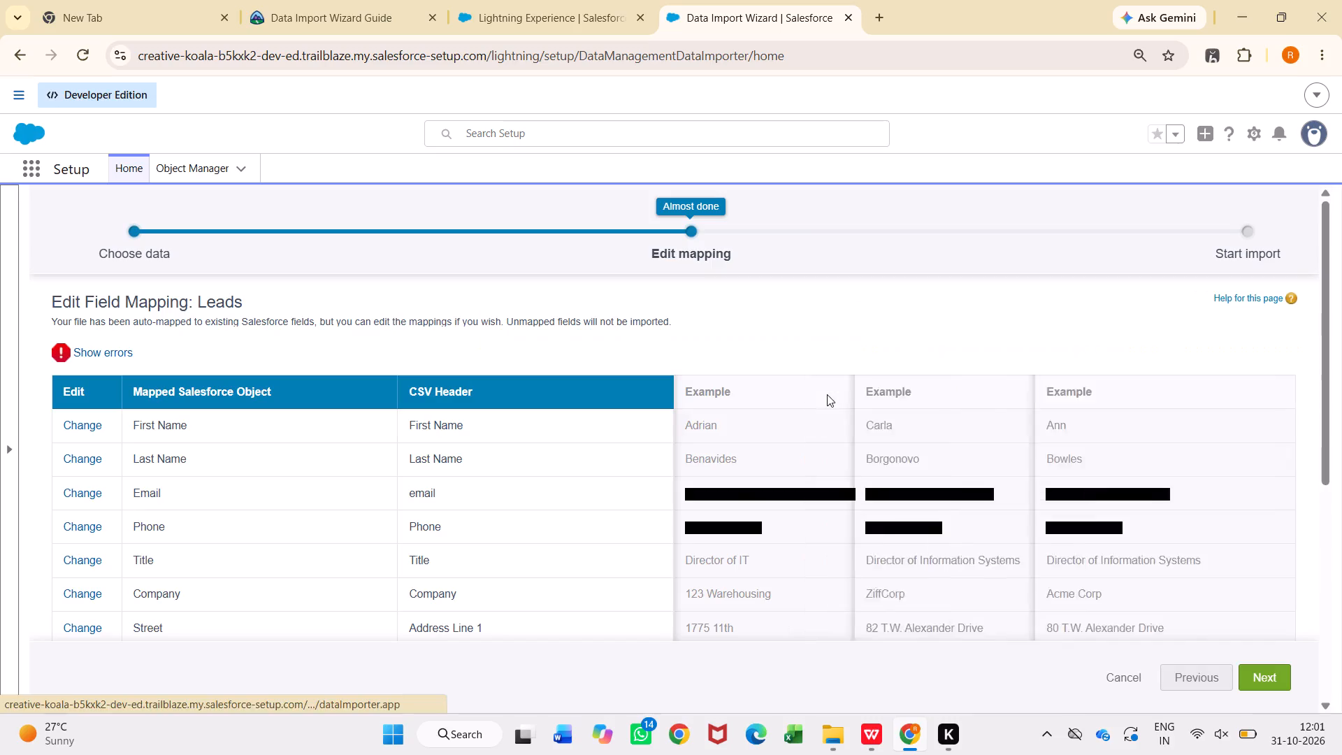
Try again to proceed to the Start import stage, retrying once more after dismissing the validation message.
scroll(829, 428, "down", 3)
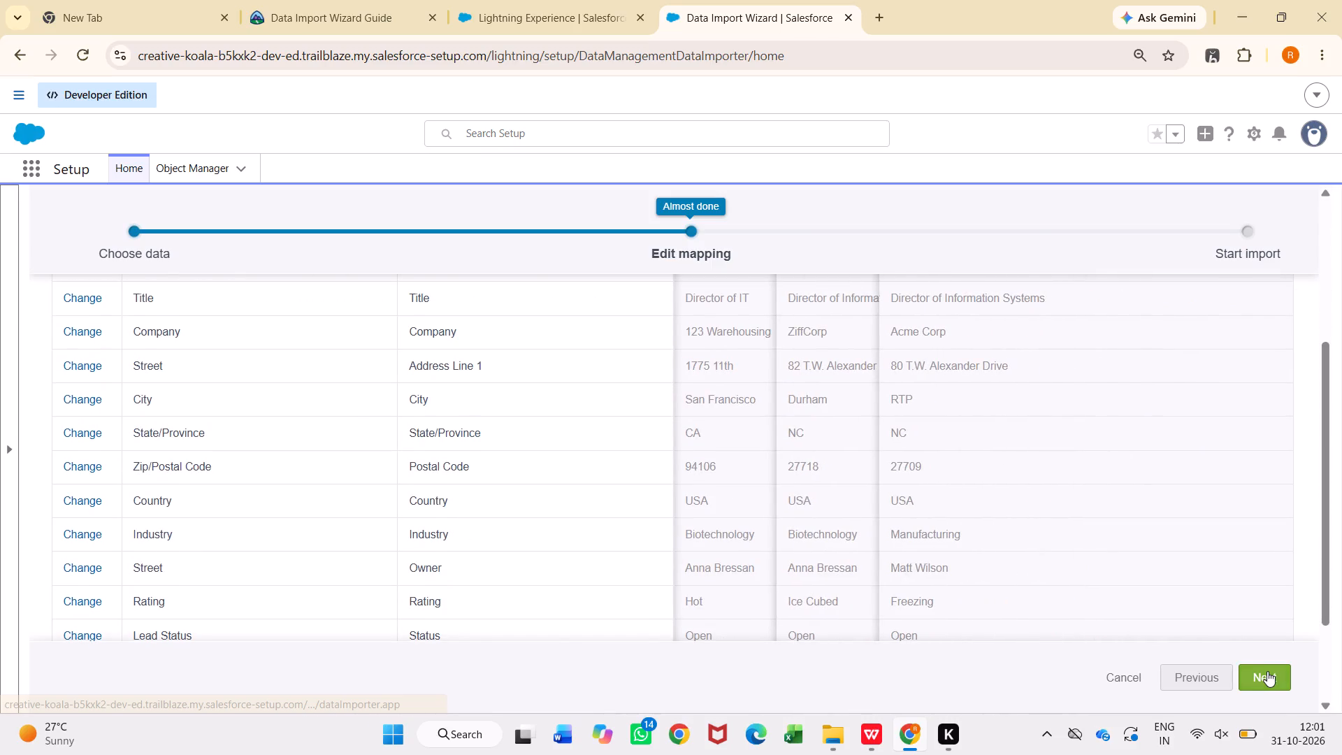
left_click(1267, 671)
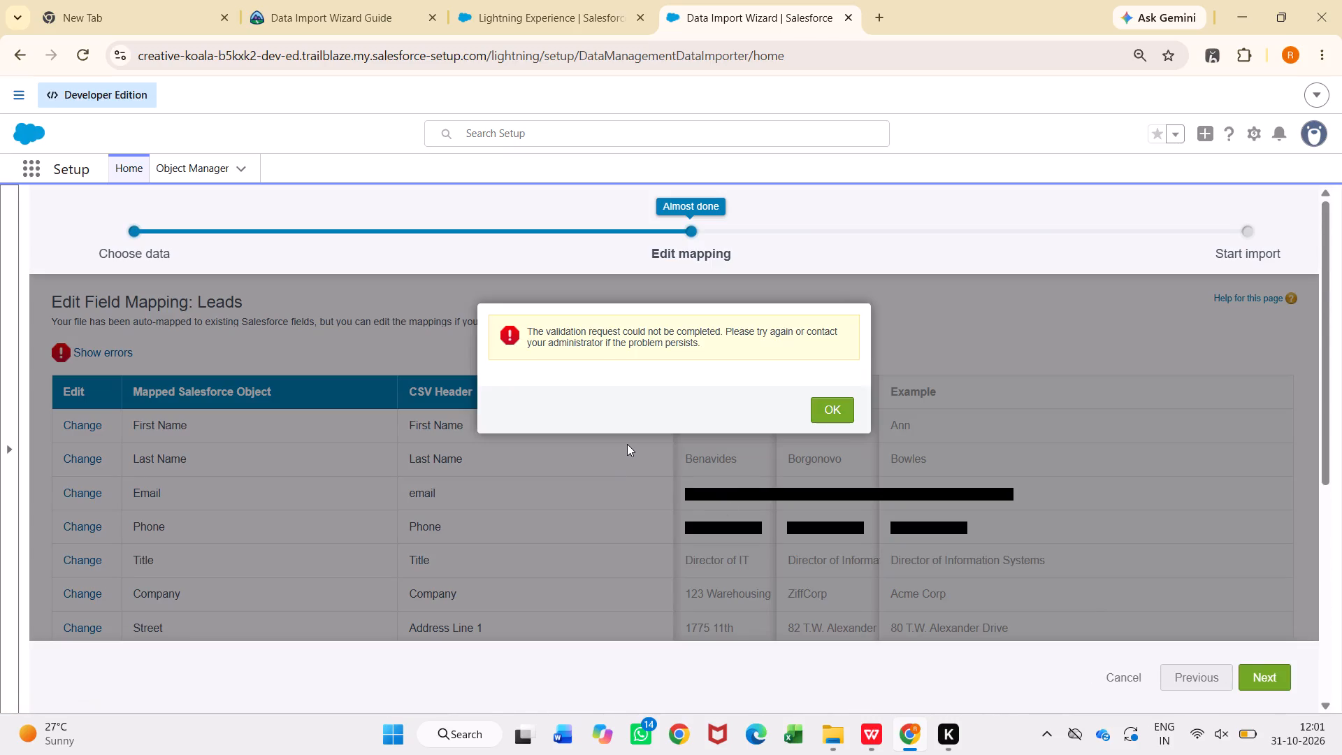
left_click(842, 410)
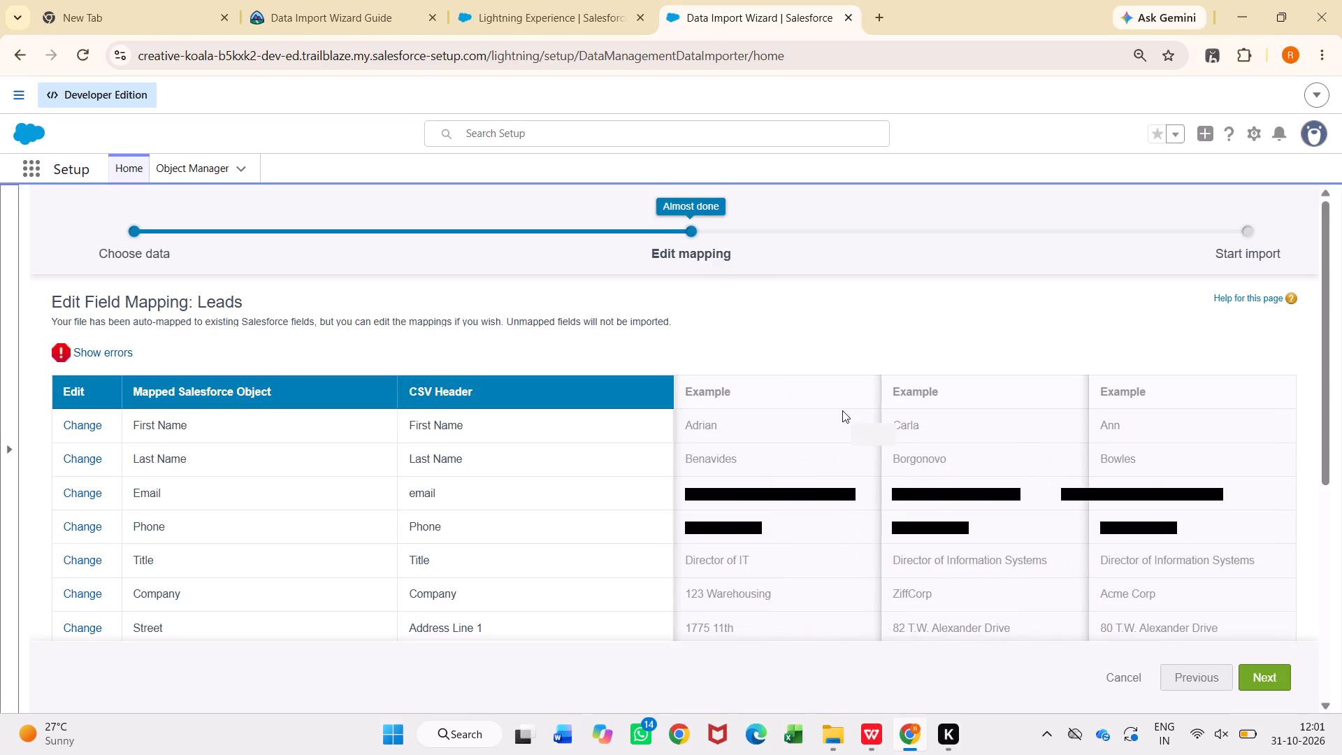
left_click(1254, 676)
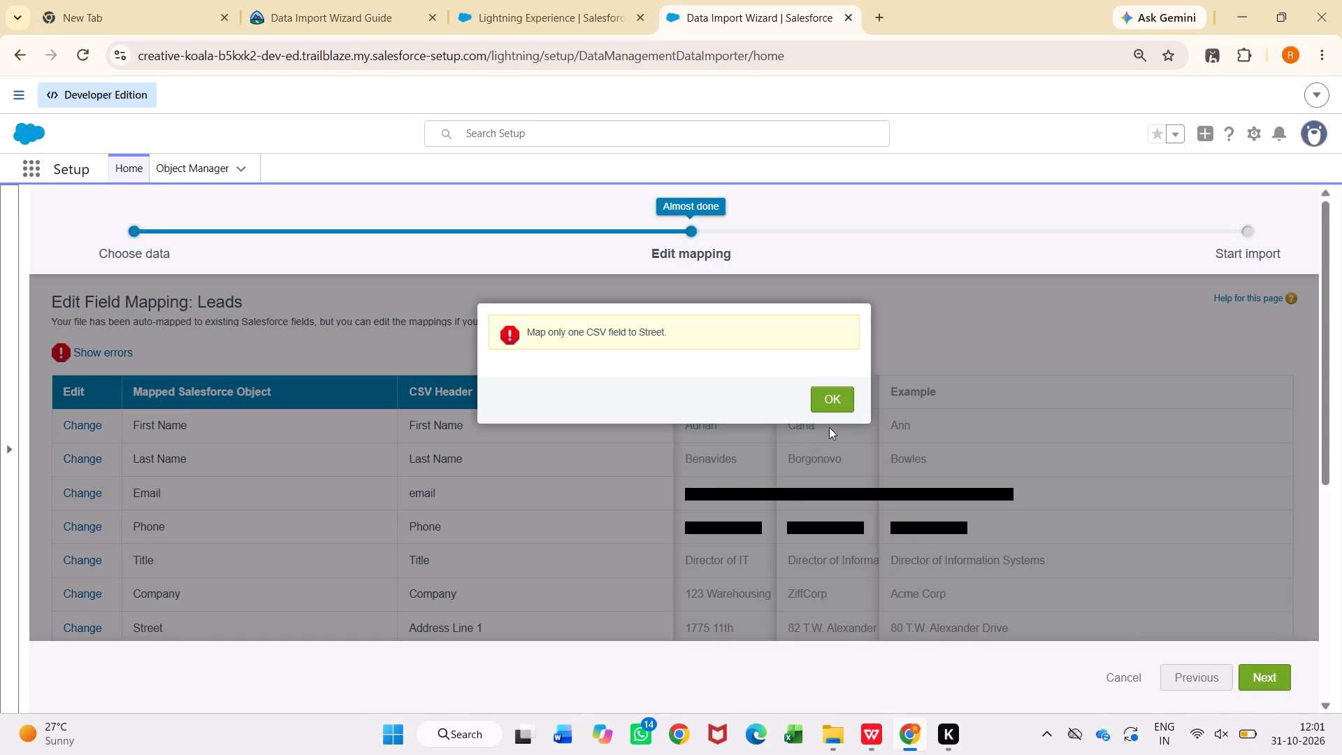
Capture a rectangular screenshot of the Street mapping error message with Snipping Tool.
key("Print")
left_click_drag(415, 260, 647, 427)
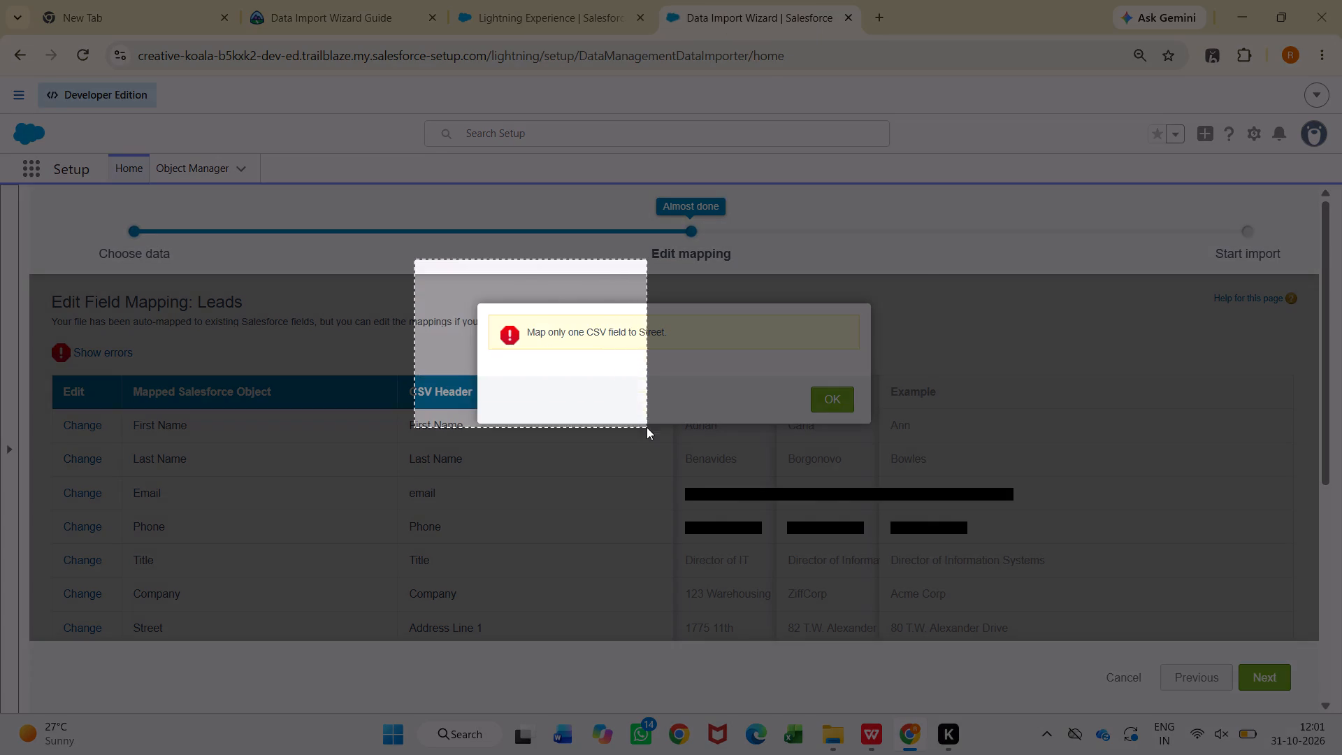
left_click_drag(647, 427, 939, 478)
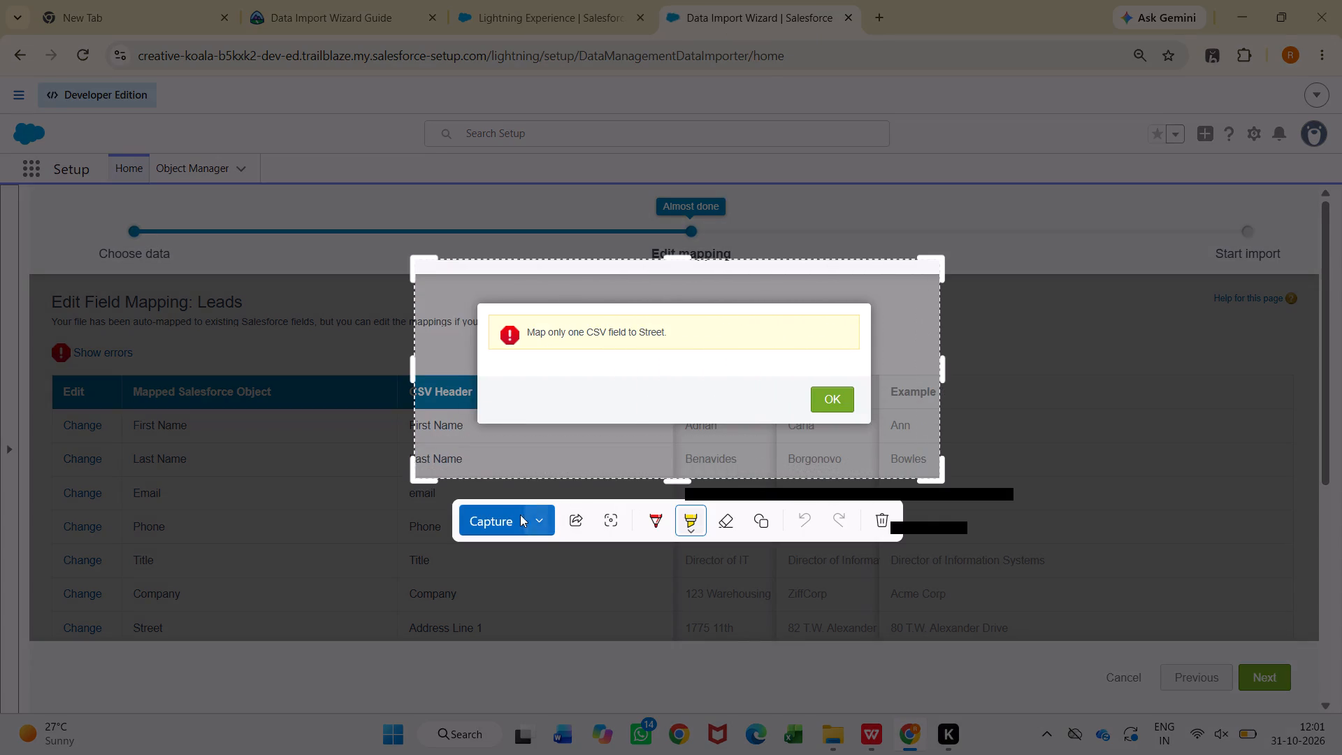
left_click(507, 517)
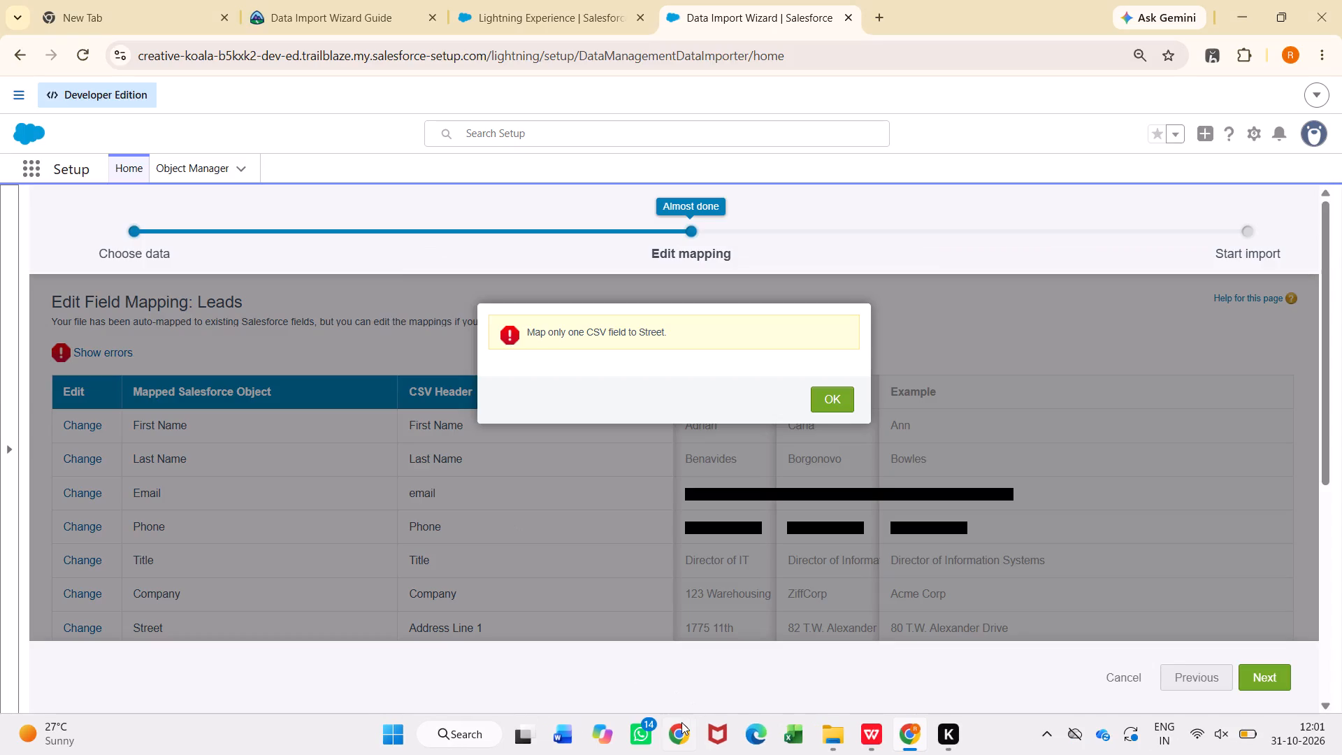
left_click(681, 722)
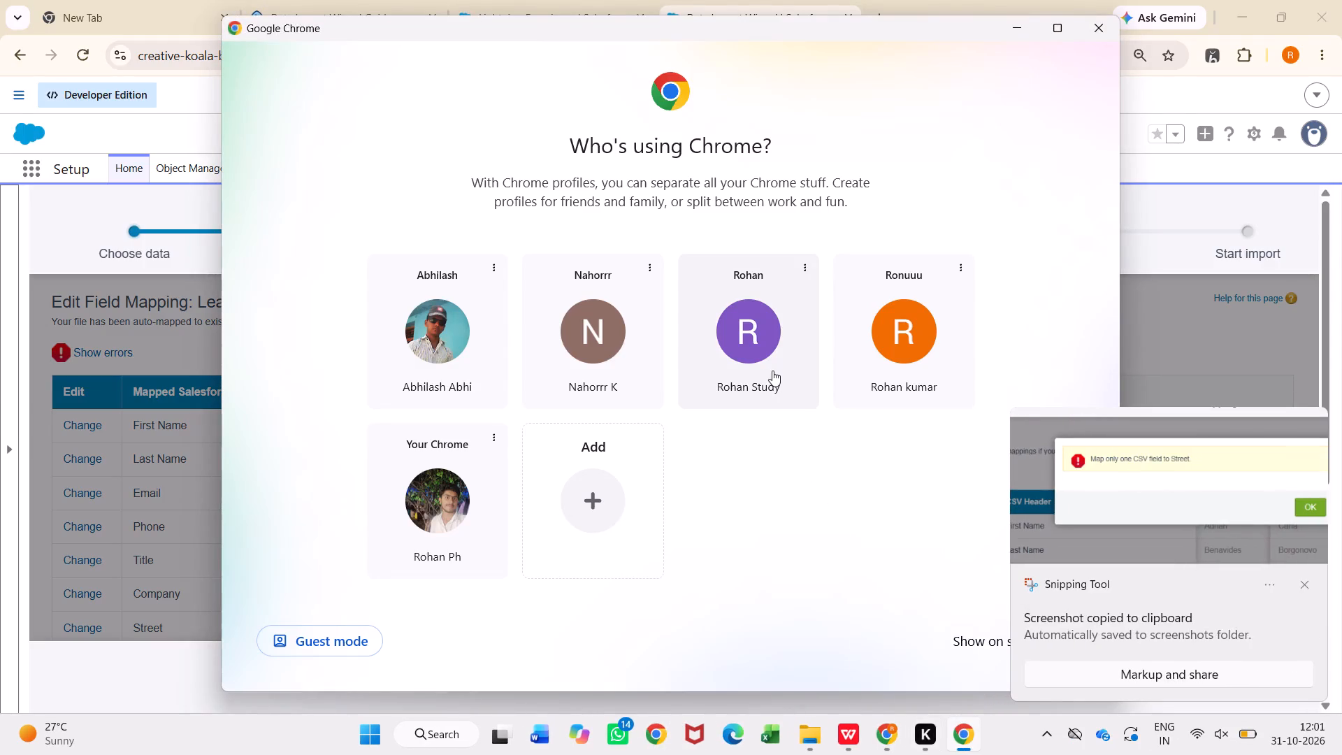
left_click(625, 352)
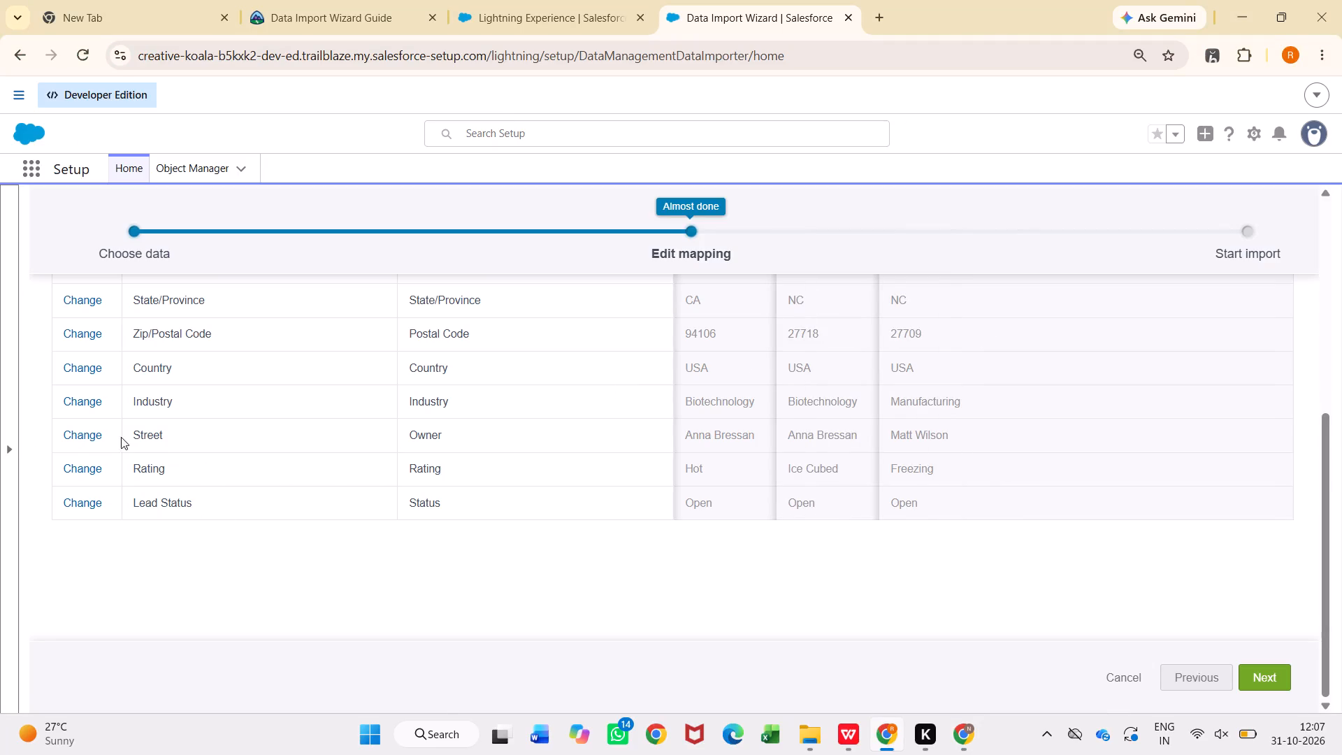
left_click(84, 437)
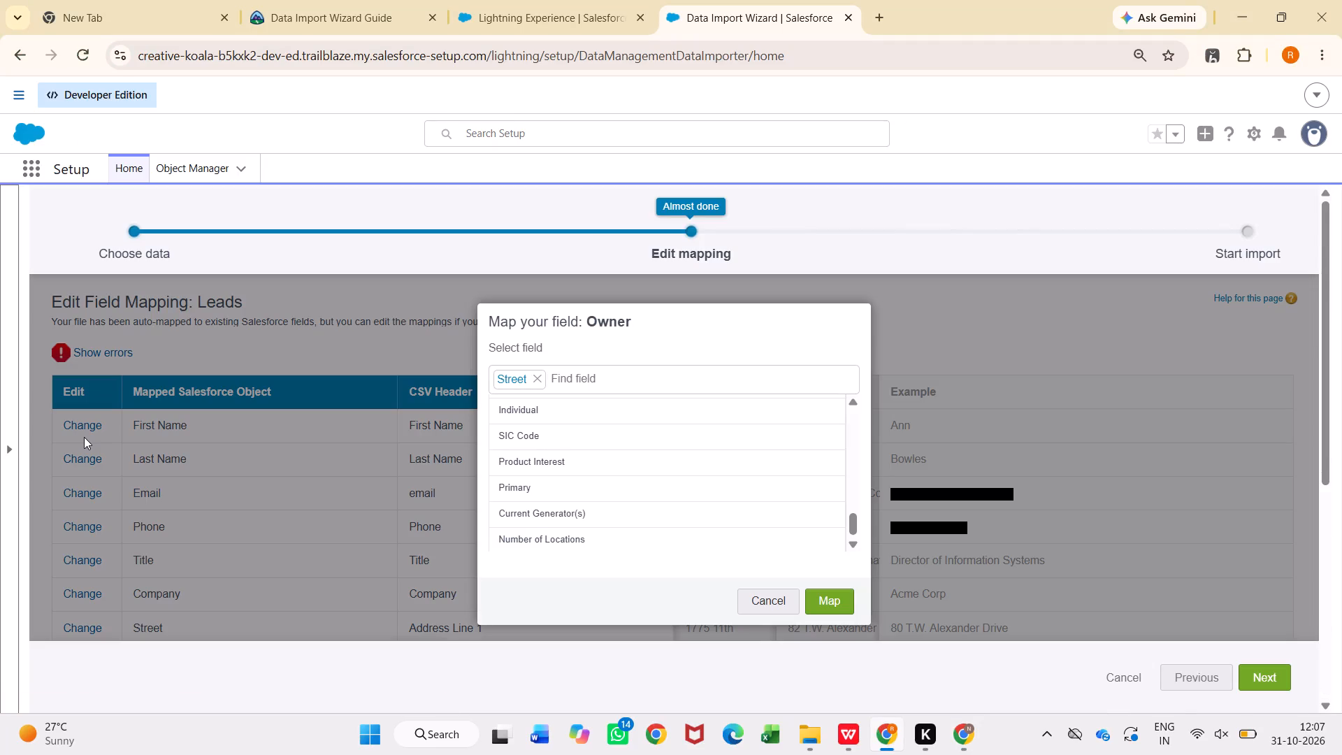
left_click(537, 381)
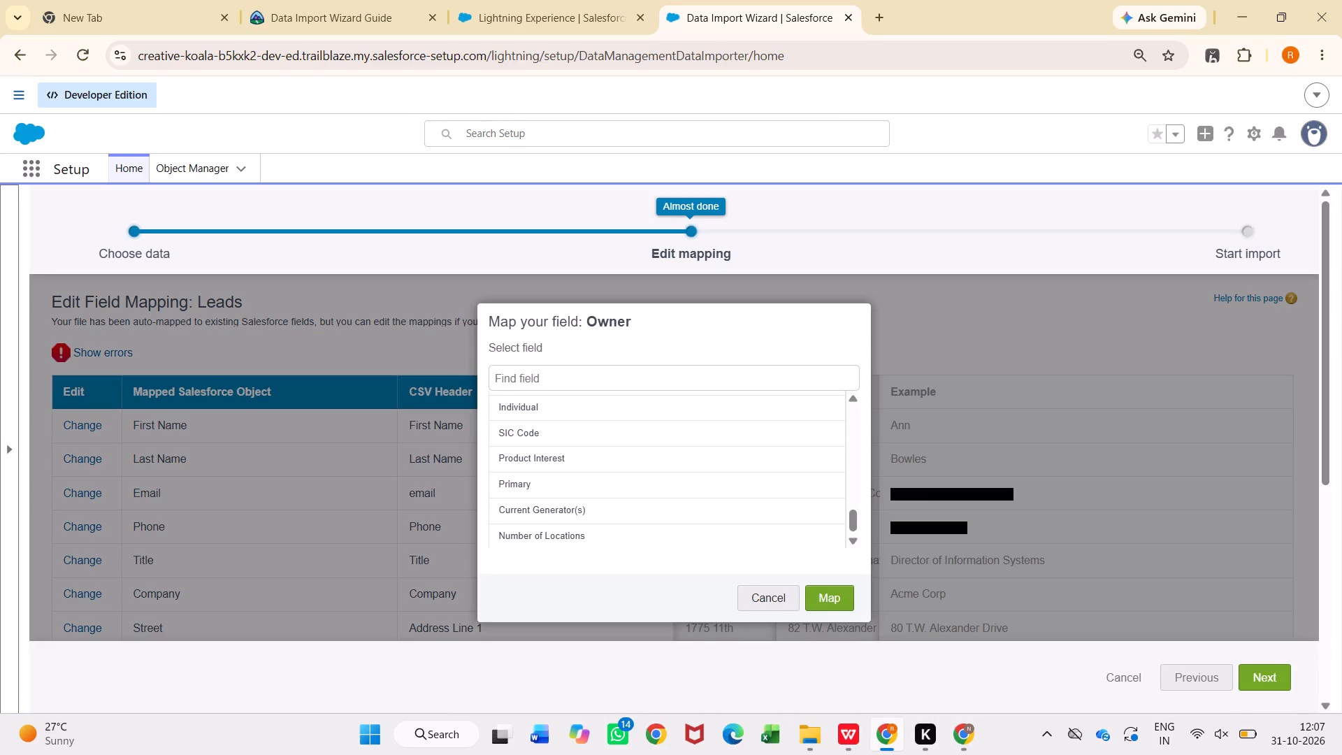
type("lead")
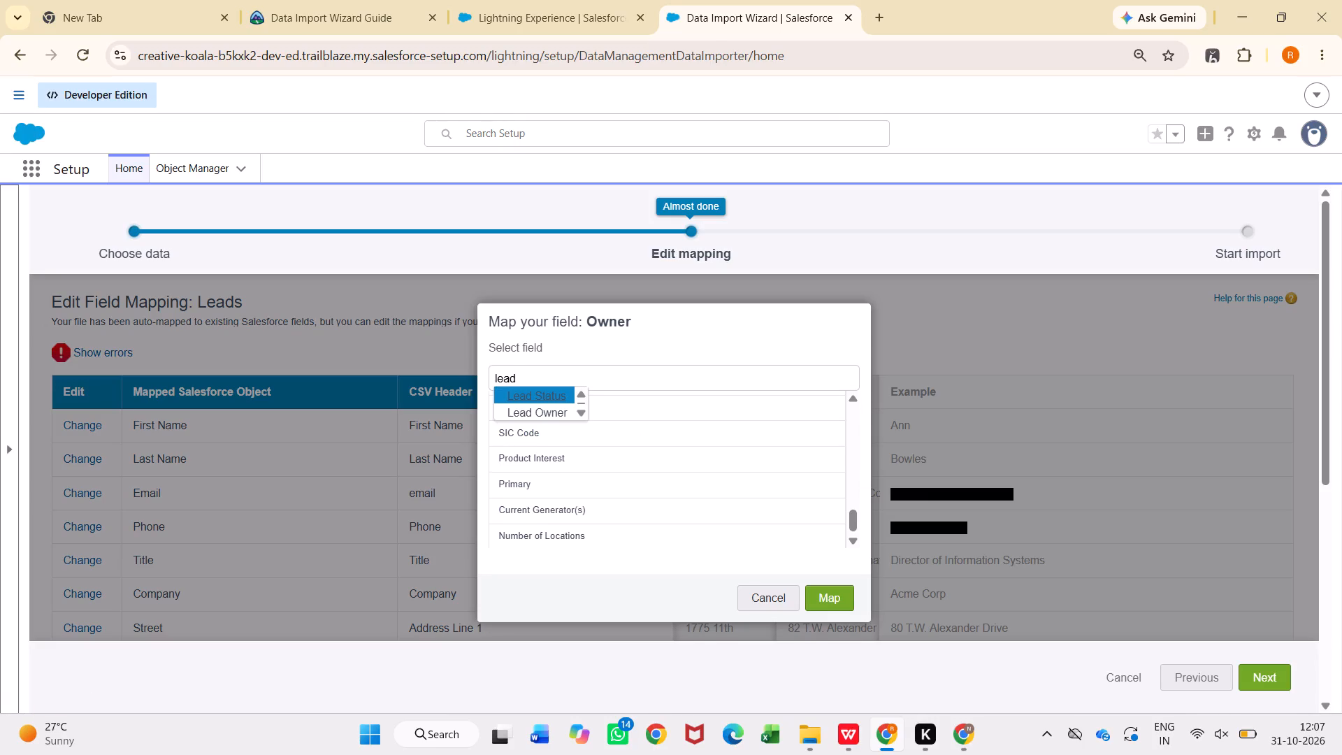
left_click(540, 412)
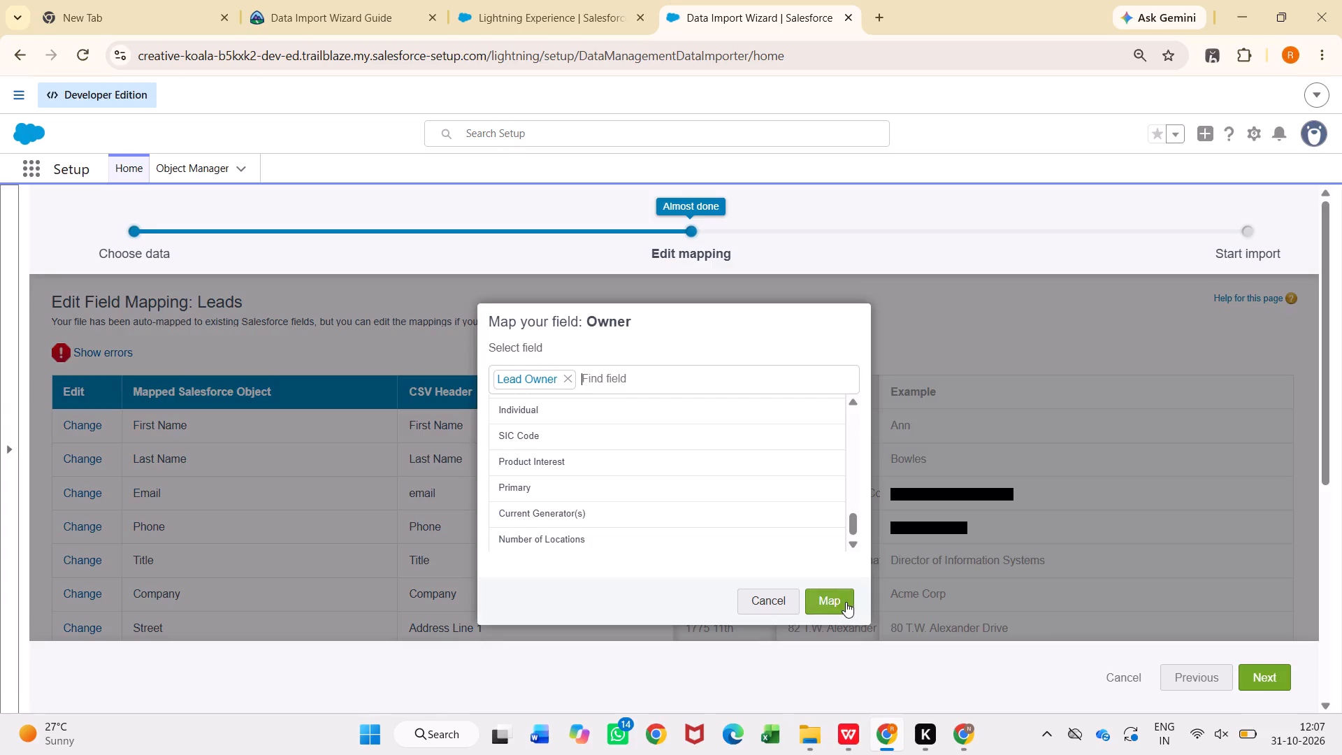
left_click(833, 598)
Proceed to the Start import stage, start the lead import and go to its Bulk Data Load Job page.
scroll(230, 594, "down", 2)
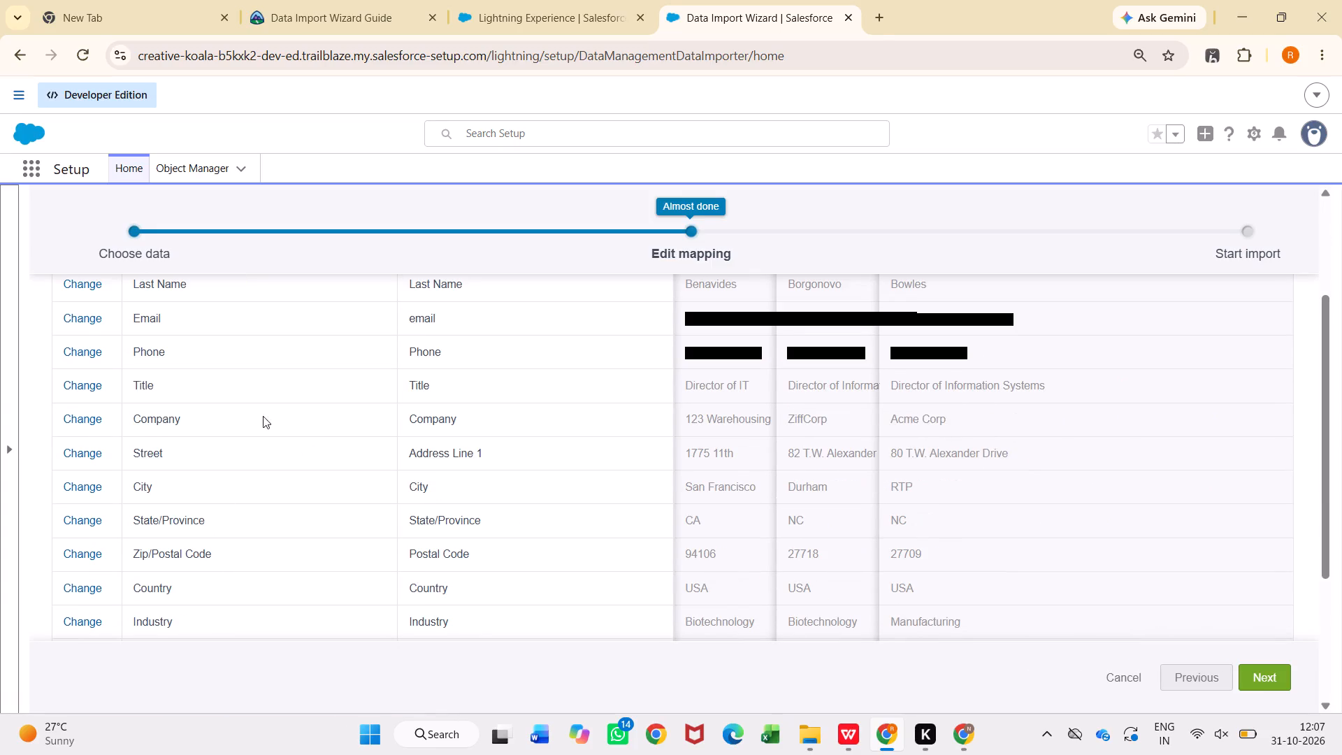
scroll(256, 465, "down", 4)
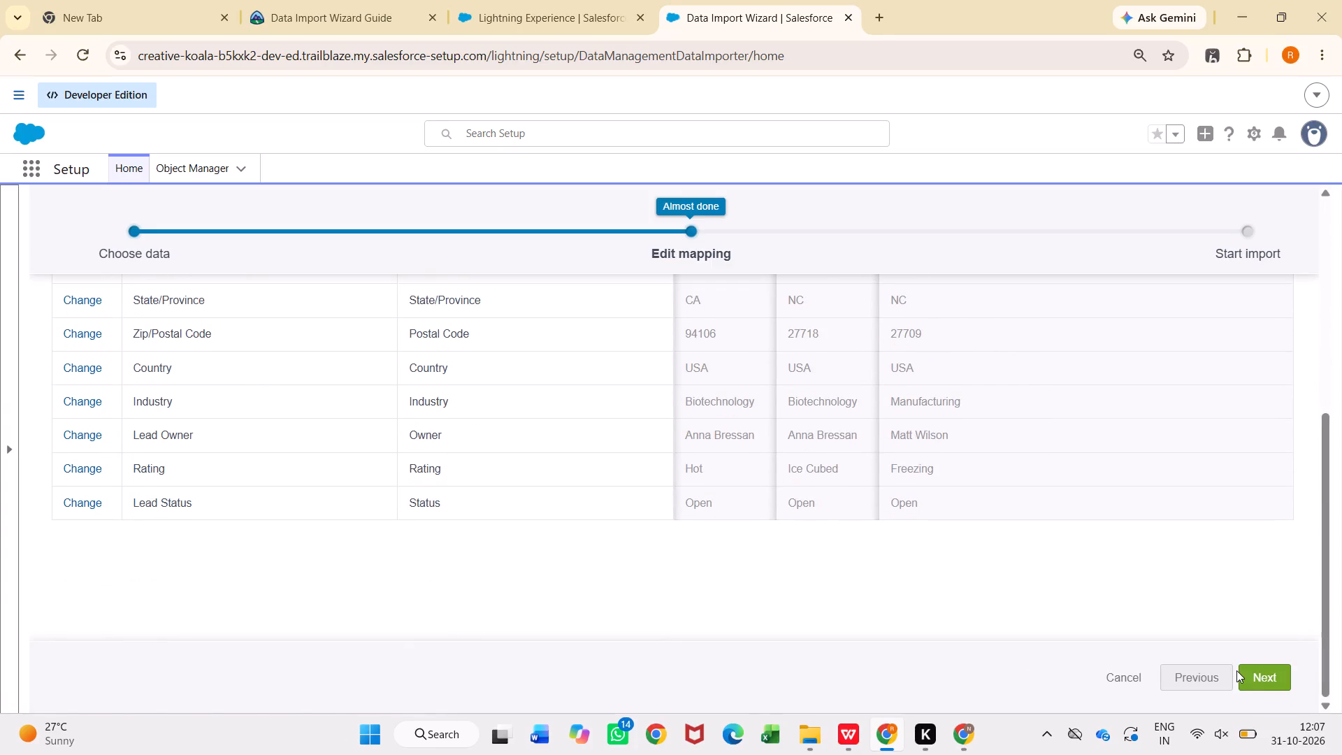
left_click(1259, 673)
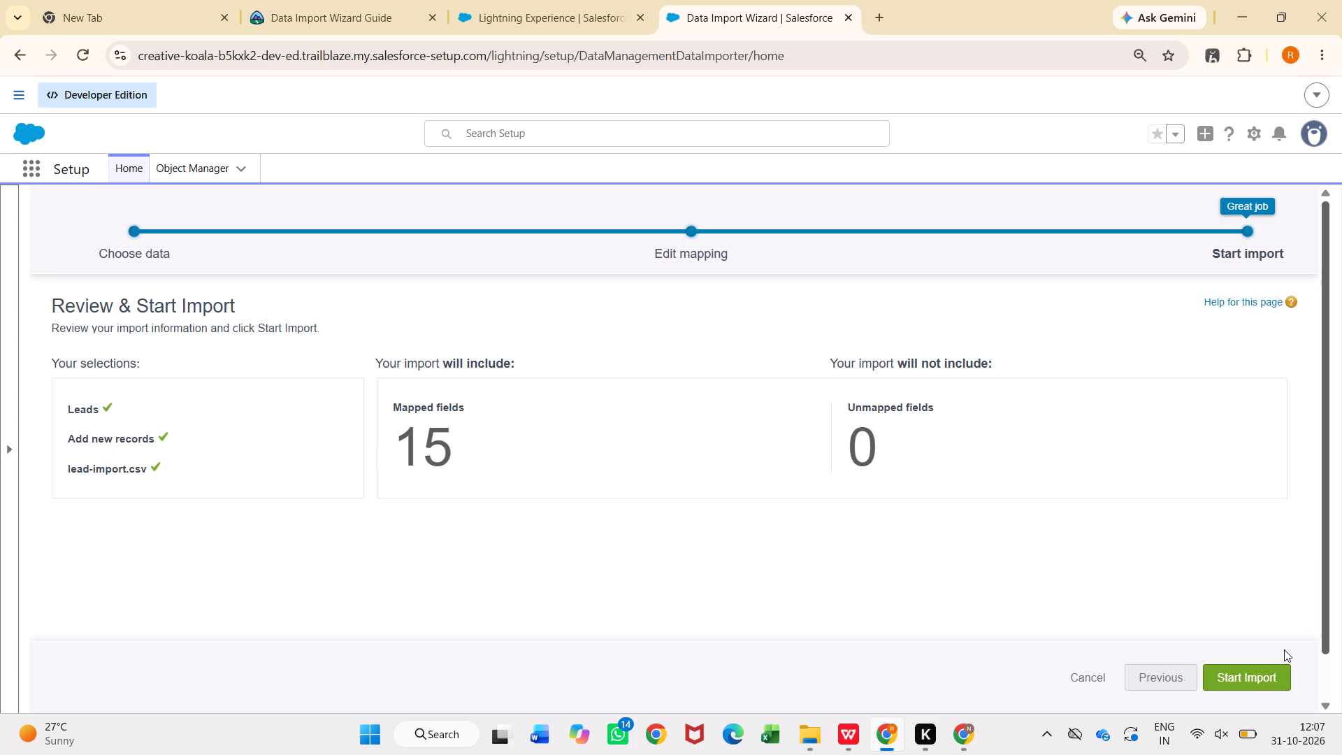
left_click(1273, 673)
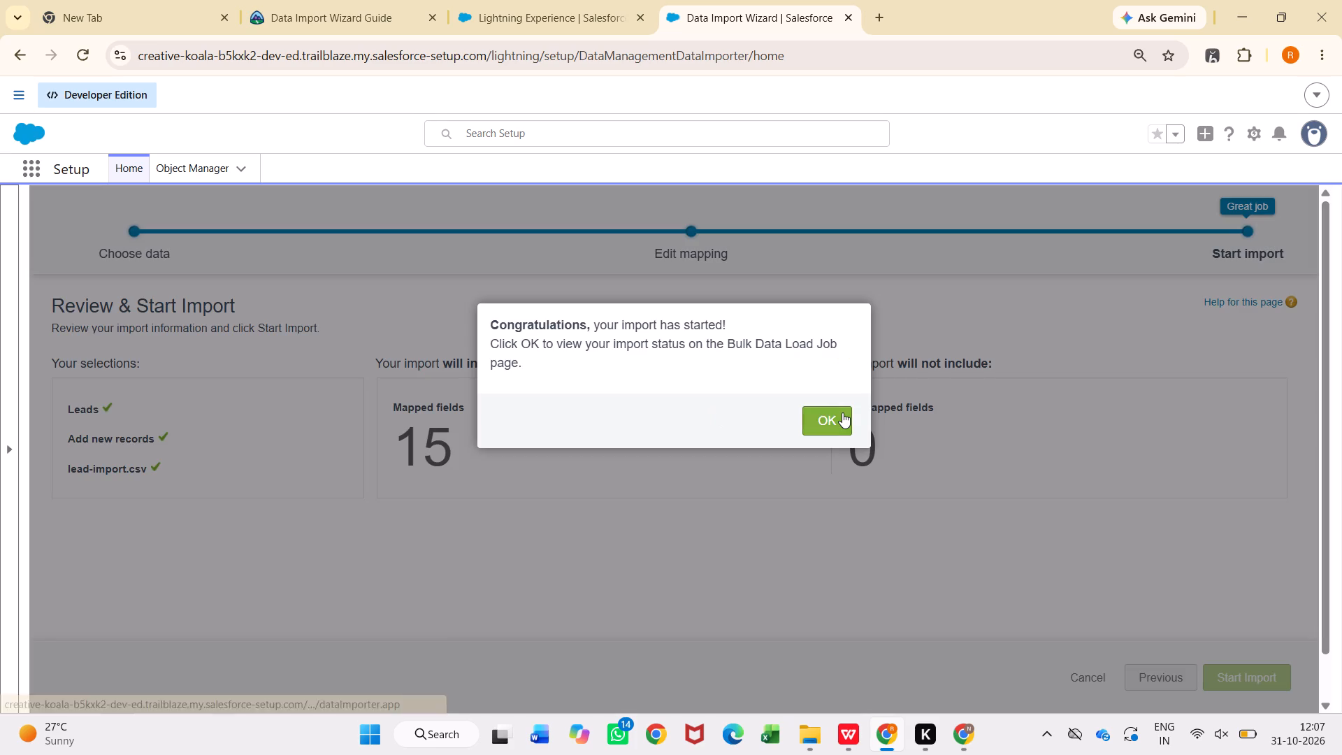
left_click(842, 412)
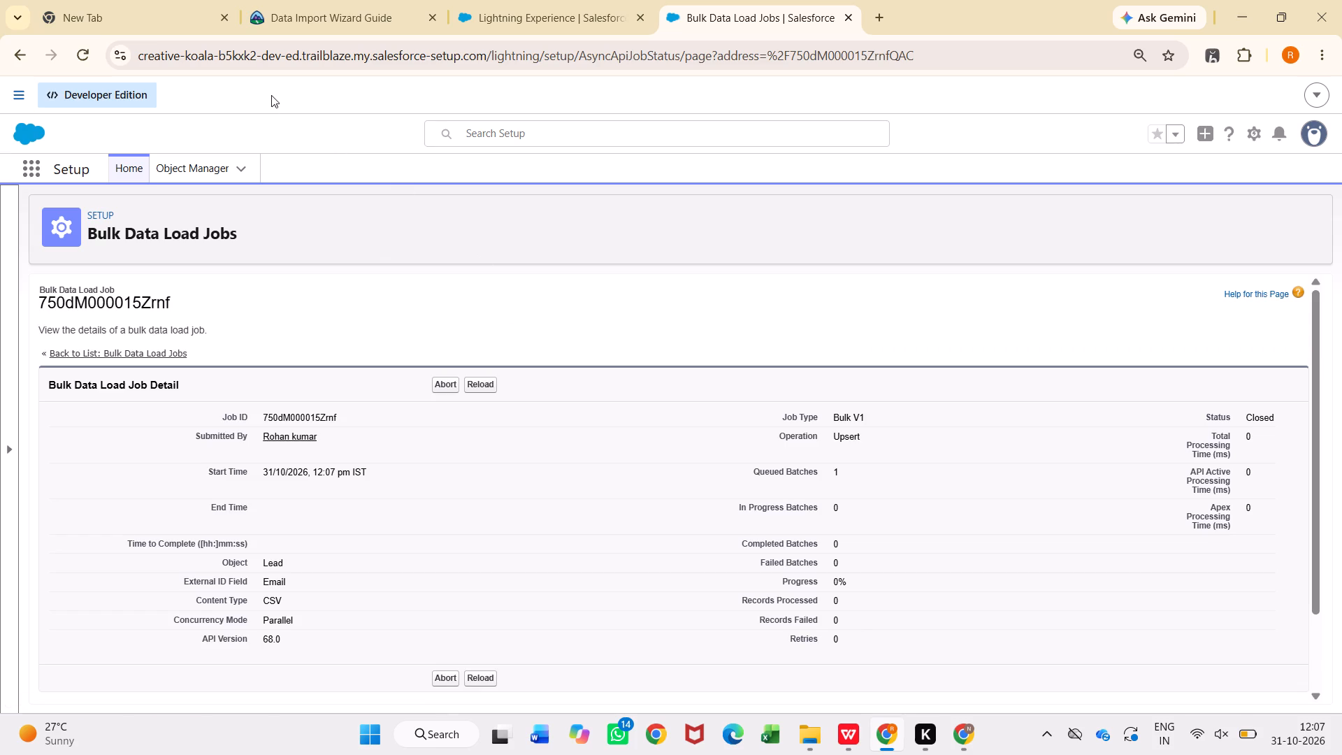
In Trailhead's Data Import Wizard Guide, verify the step to earn 100 points and continue to the project's next step.
left_click(300, 0)
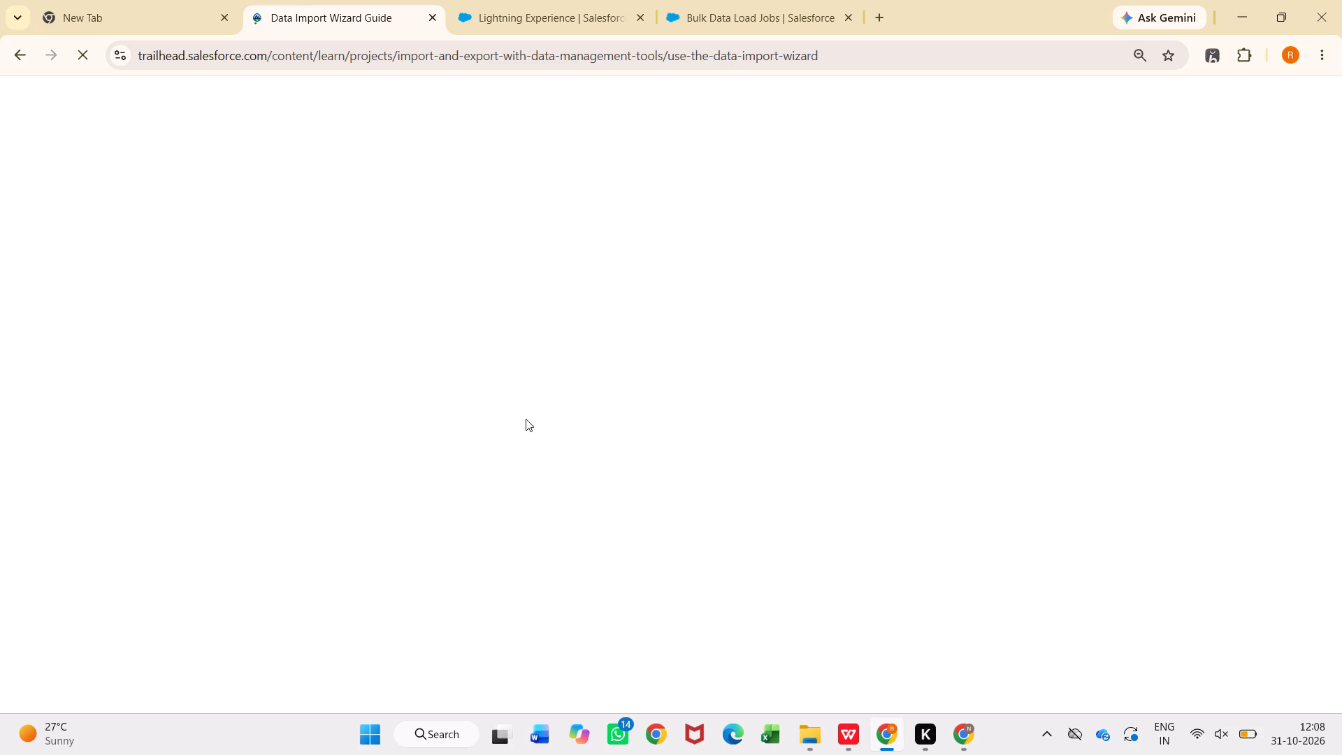
scroll(498, 450, "down", 5)
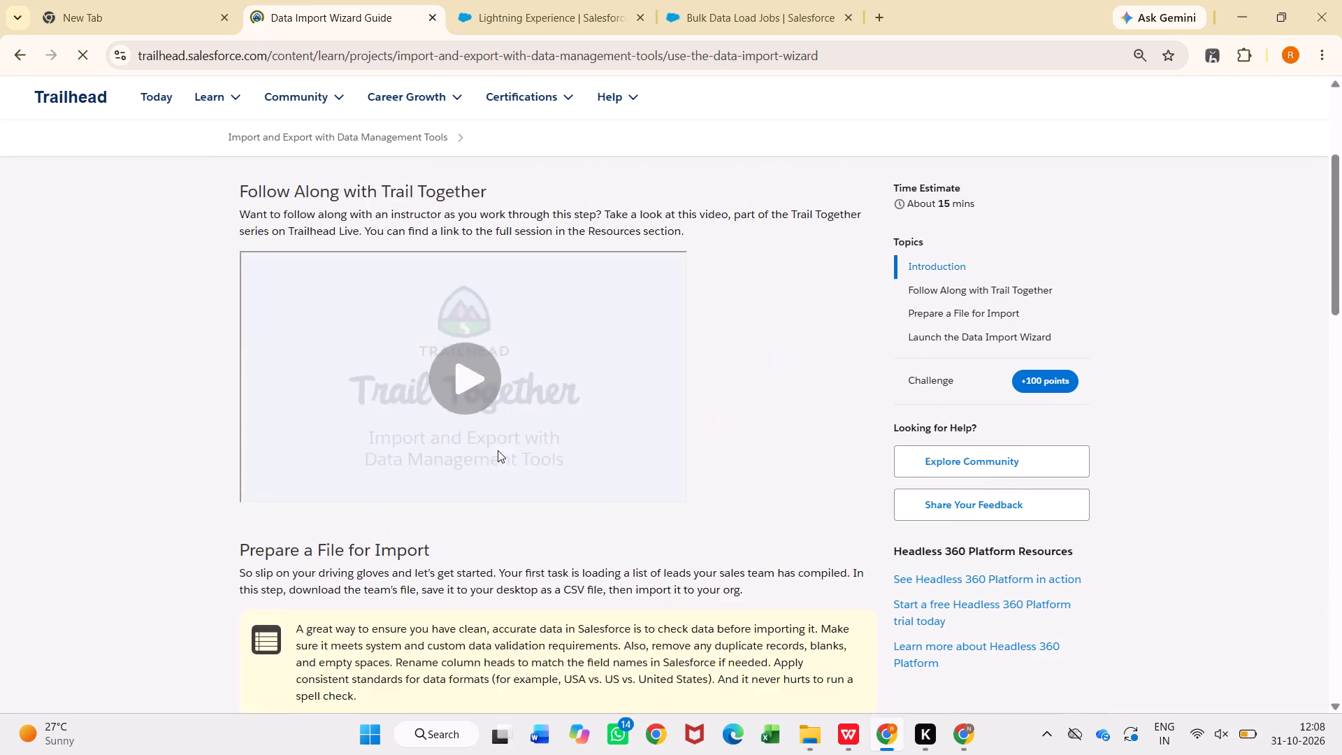
scroll(498, 450, "down", 20)
scroll(498, 450, "down", 4)
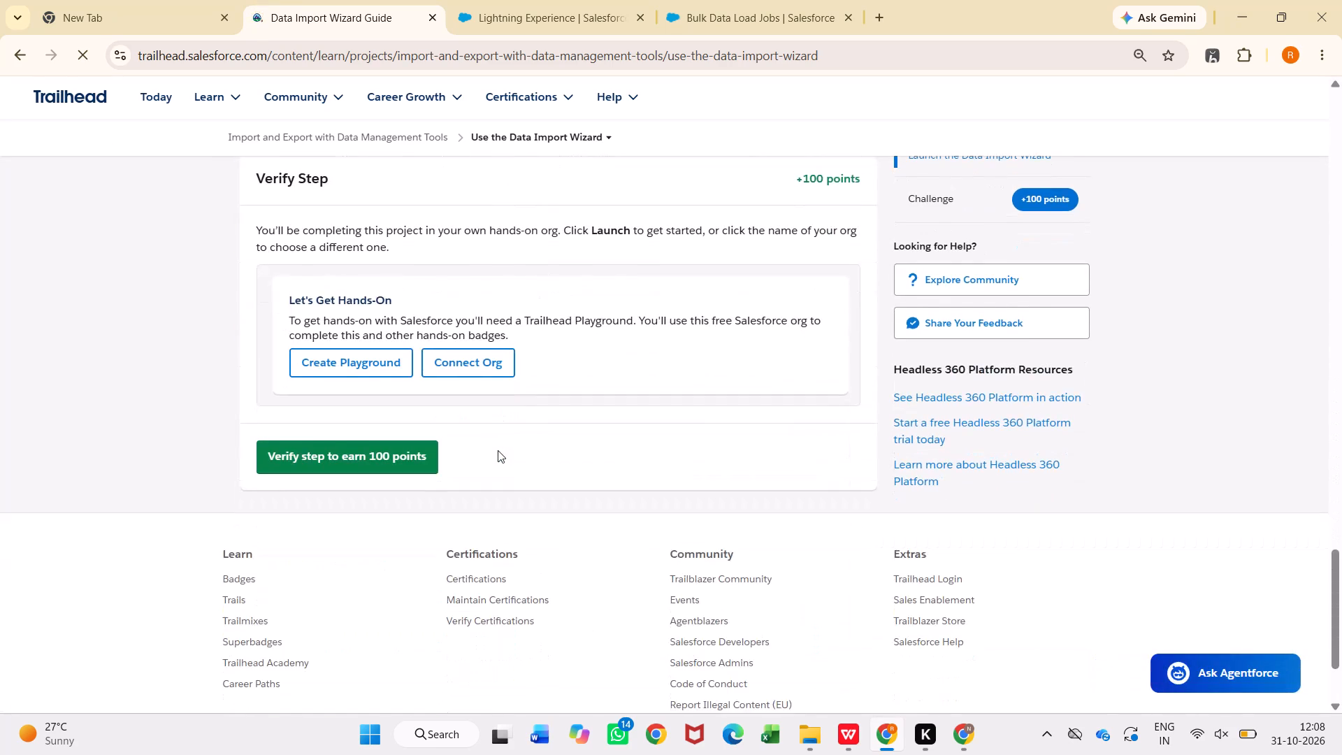
left_click(380, 395)
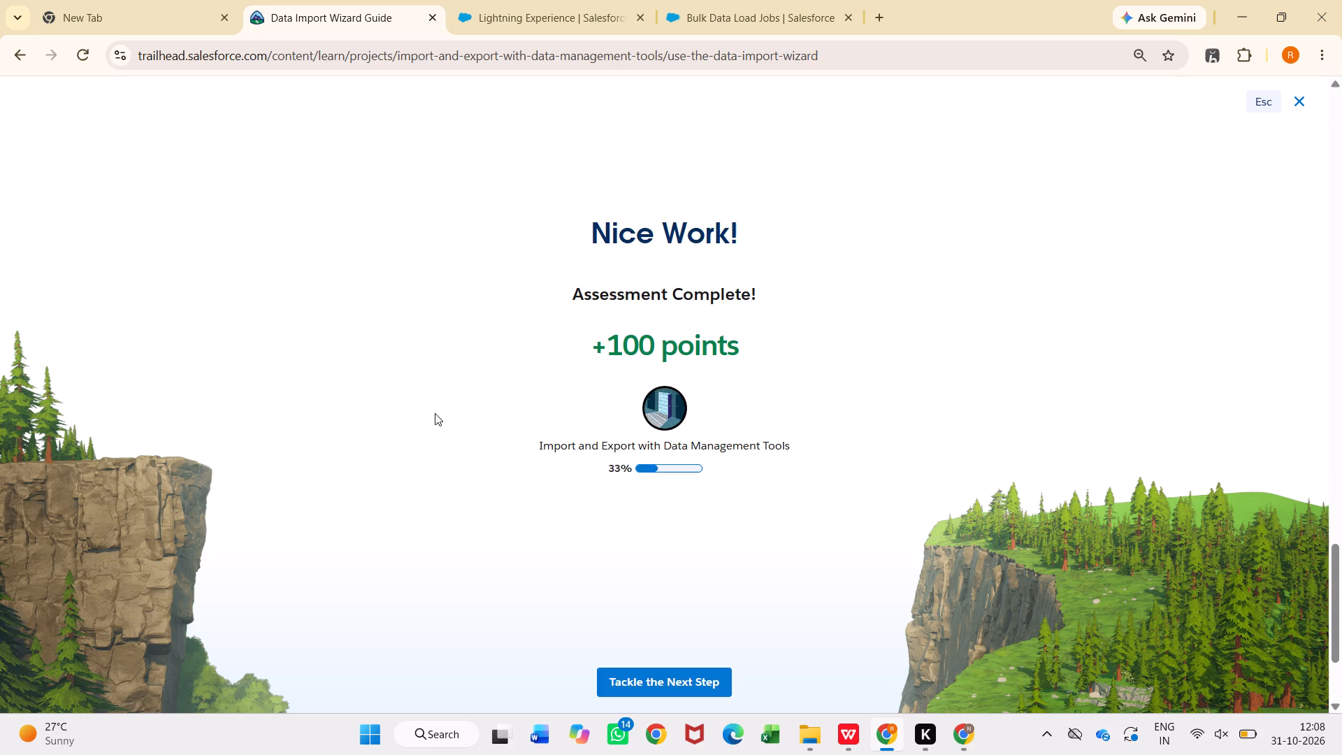
left_click(651, 670)
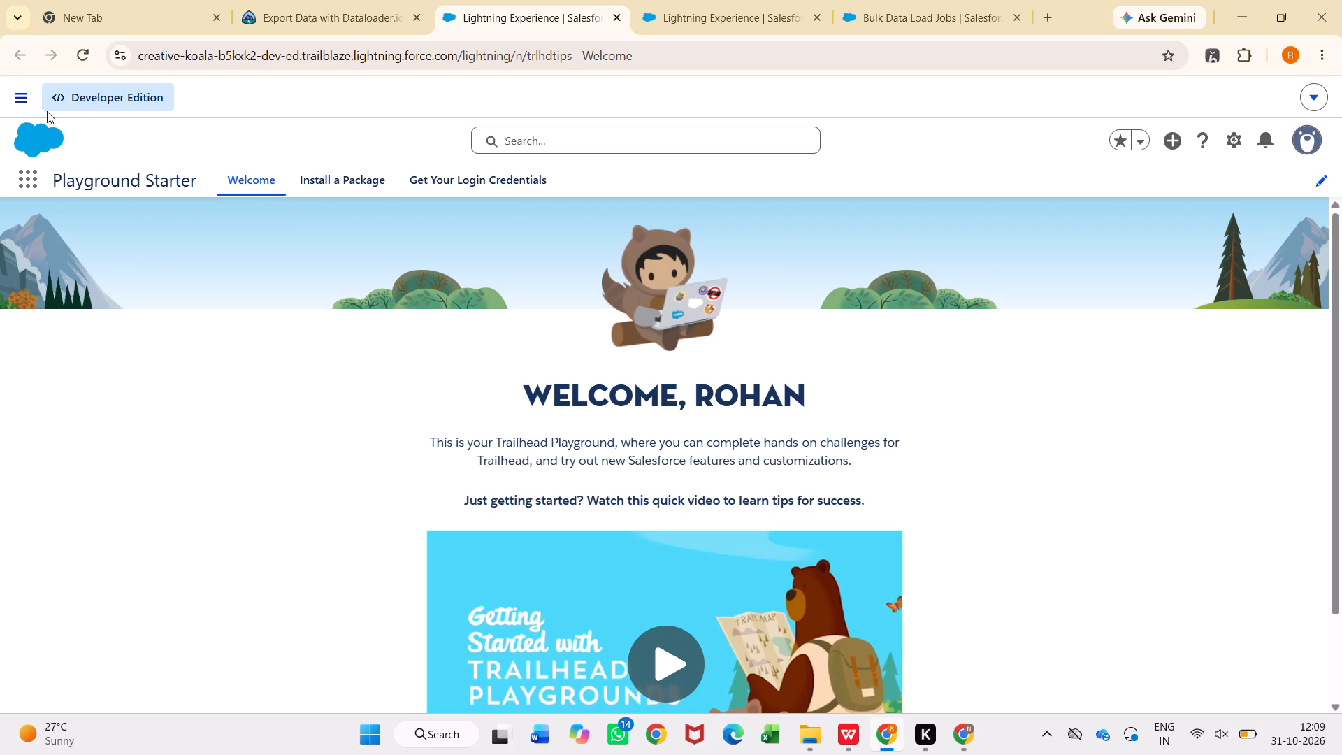
Search the playground's App Launcher for "play".
left_click(31, 184)
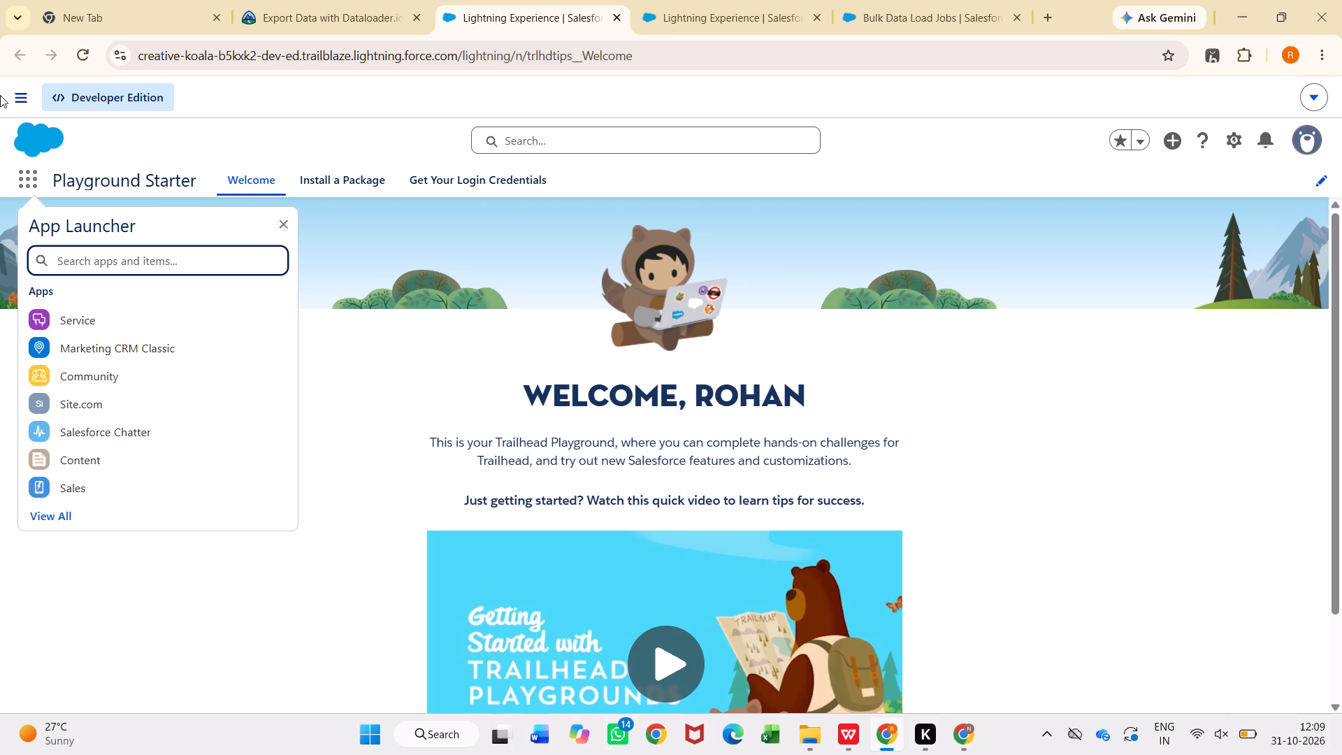
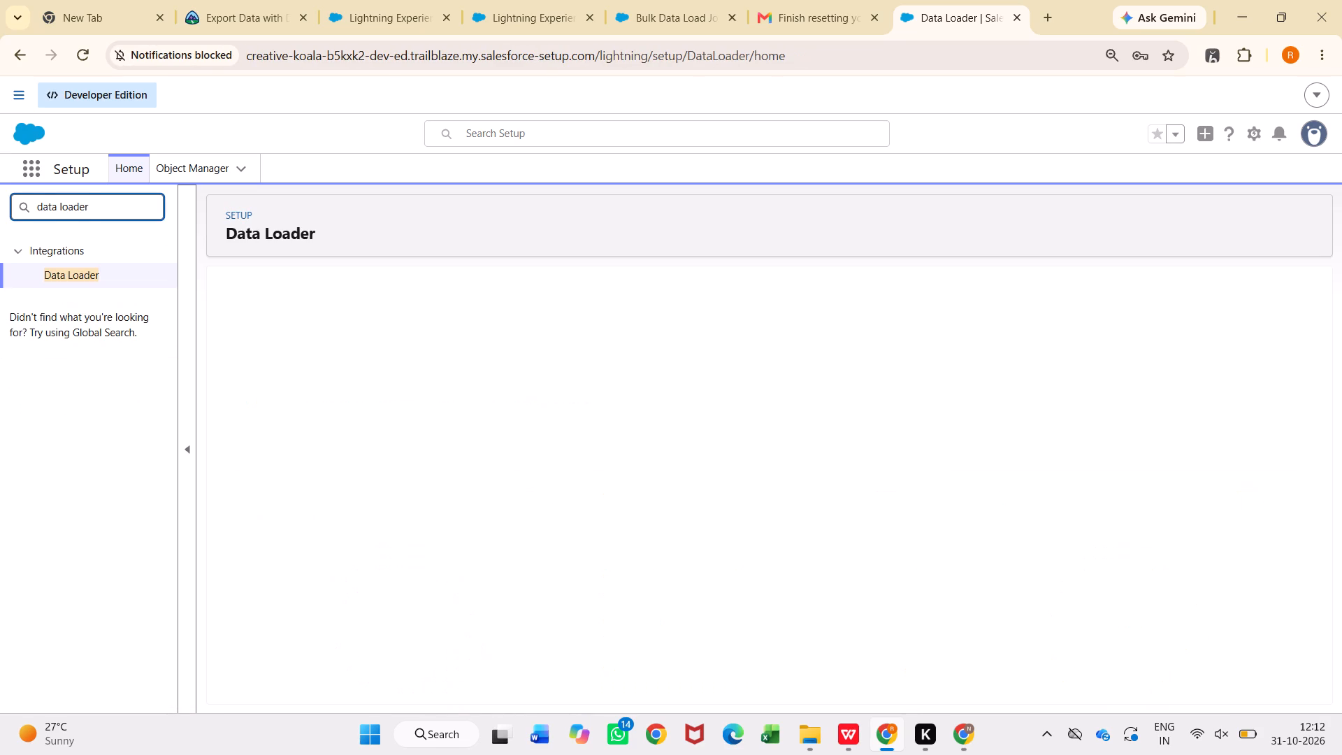
Change the Setup search from "data loader" to "datalo" and open the Dataloader.io page under Integrations.
key("BackSpace")
key("BackSpace")
key("BackSpace")
key("BackSpace")
key("BackSpace")
key("BackSpace")
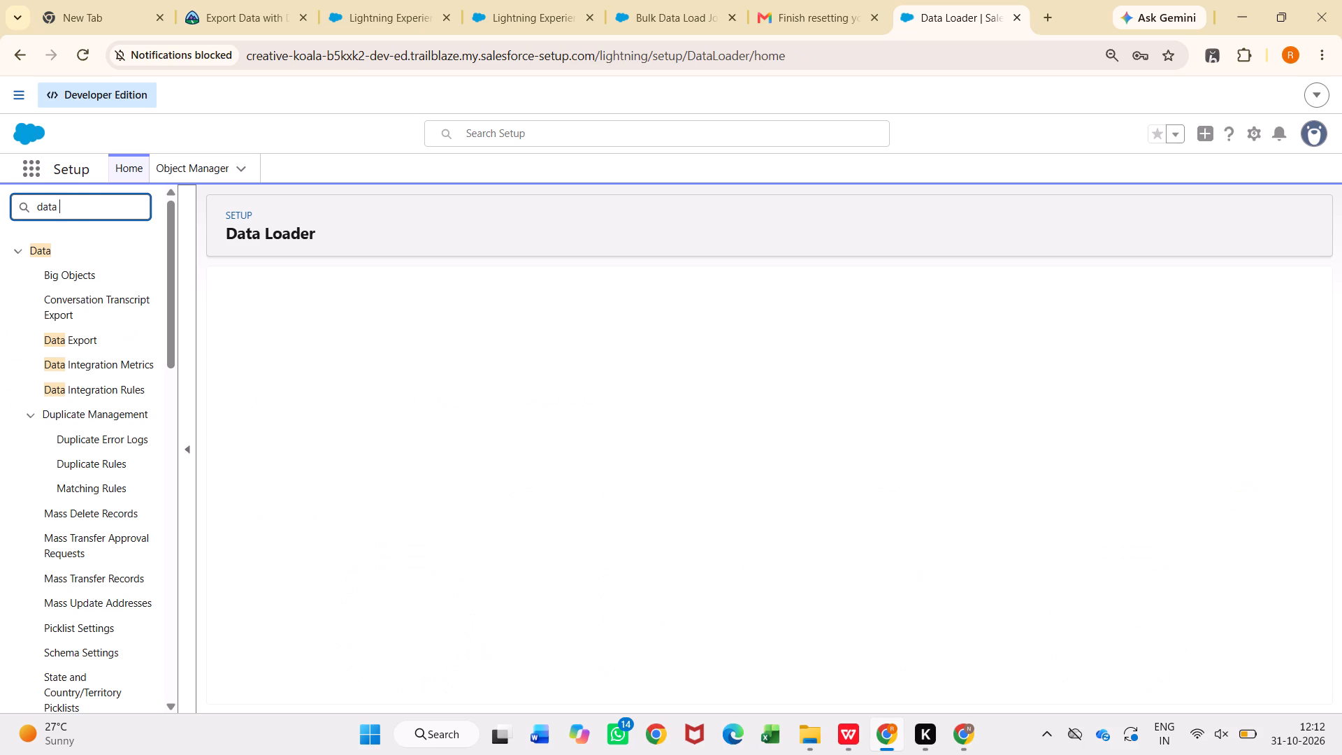
key("BackSpace")
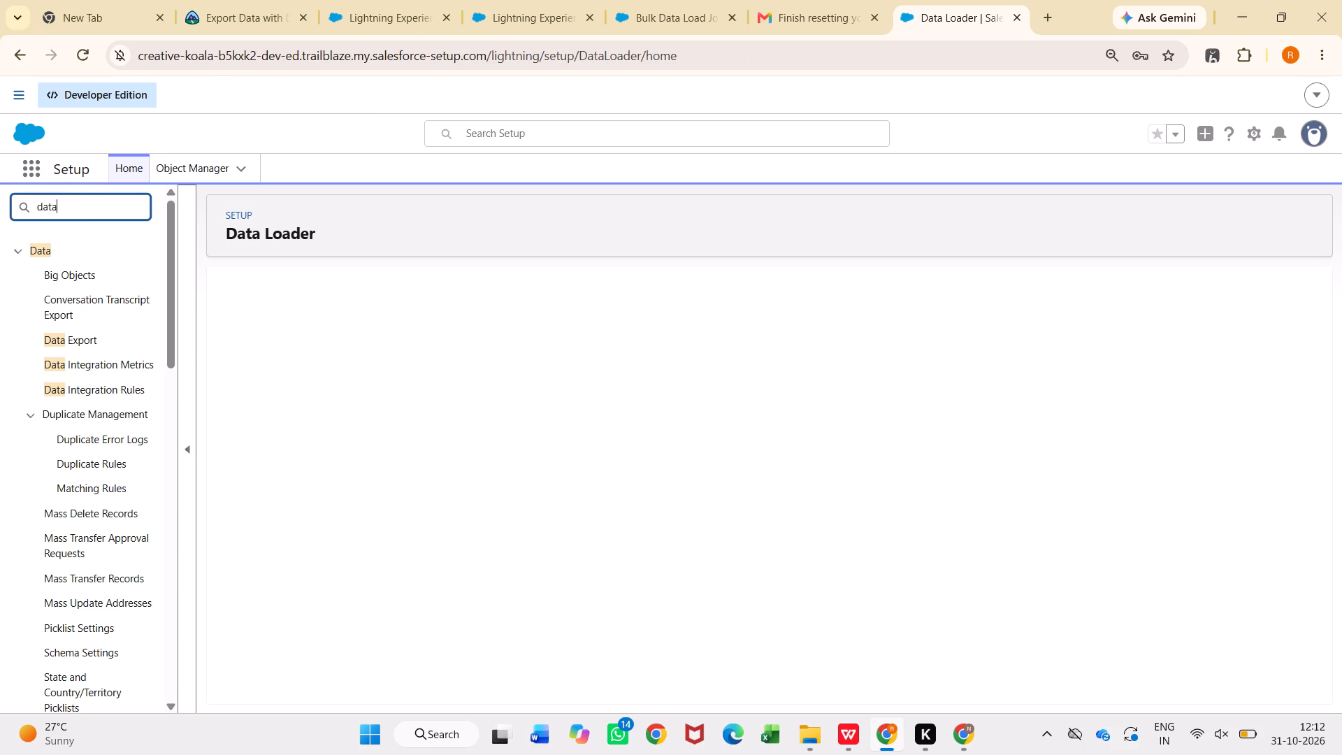
type("lo")
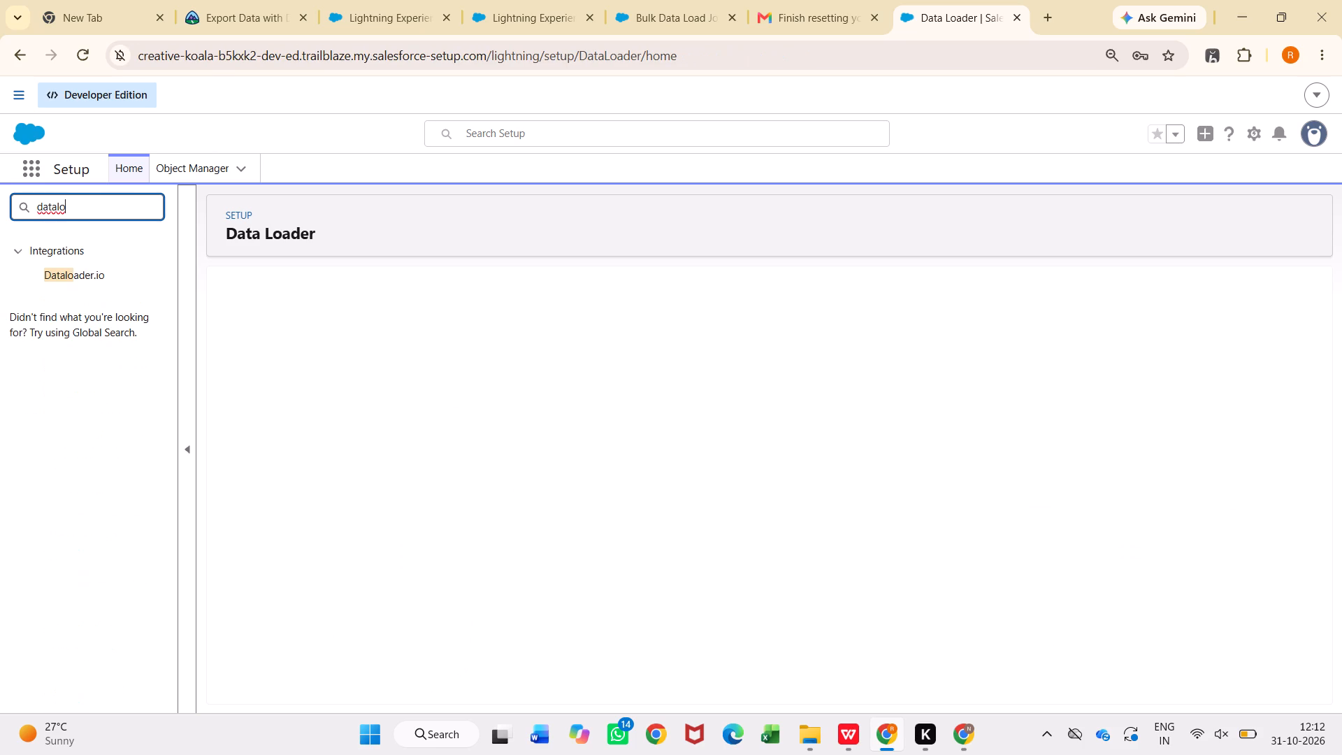
left_click(99, 273)
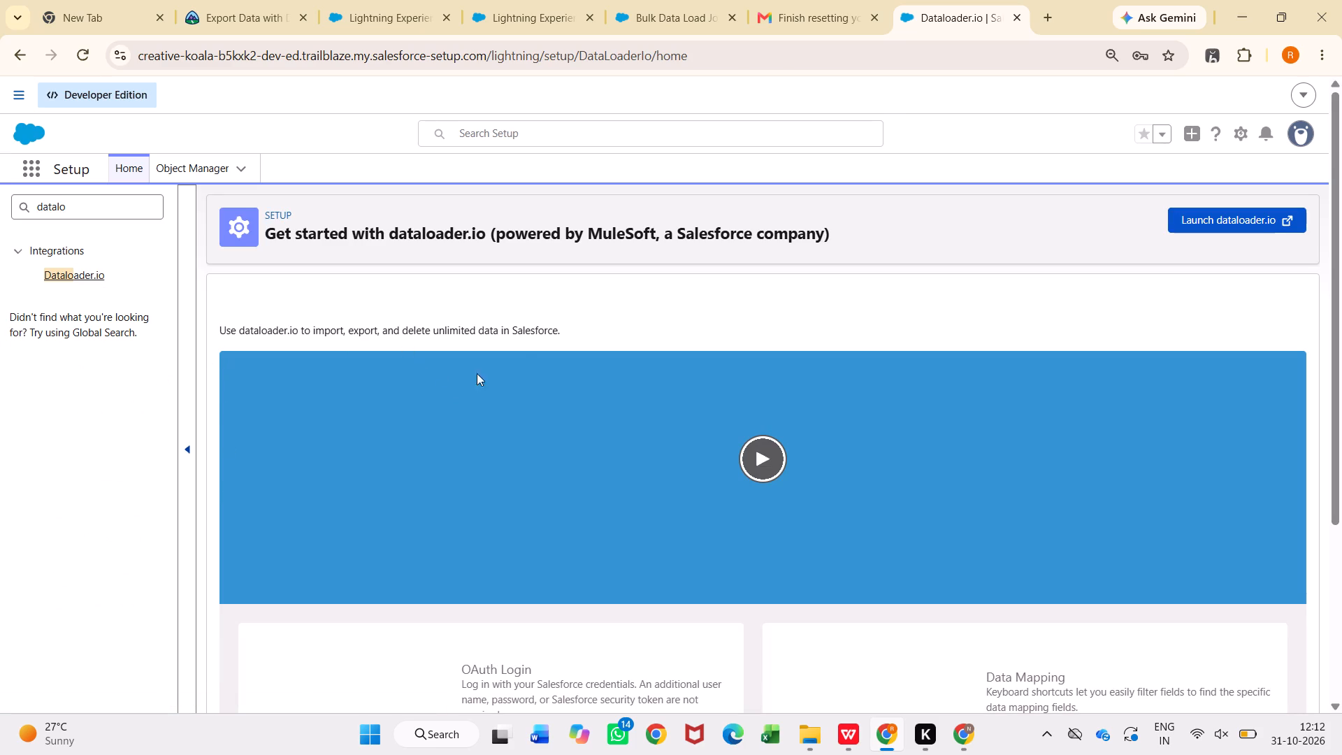
Look over the Dataloader.io introduction page in Setup and launch dataloader.io from it.
scroll(524, 349, "down", 8)
scroll(531, 362, "up", 4)
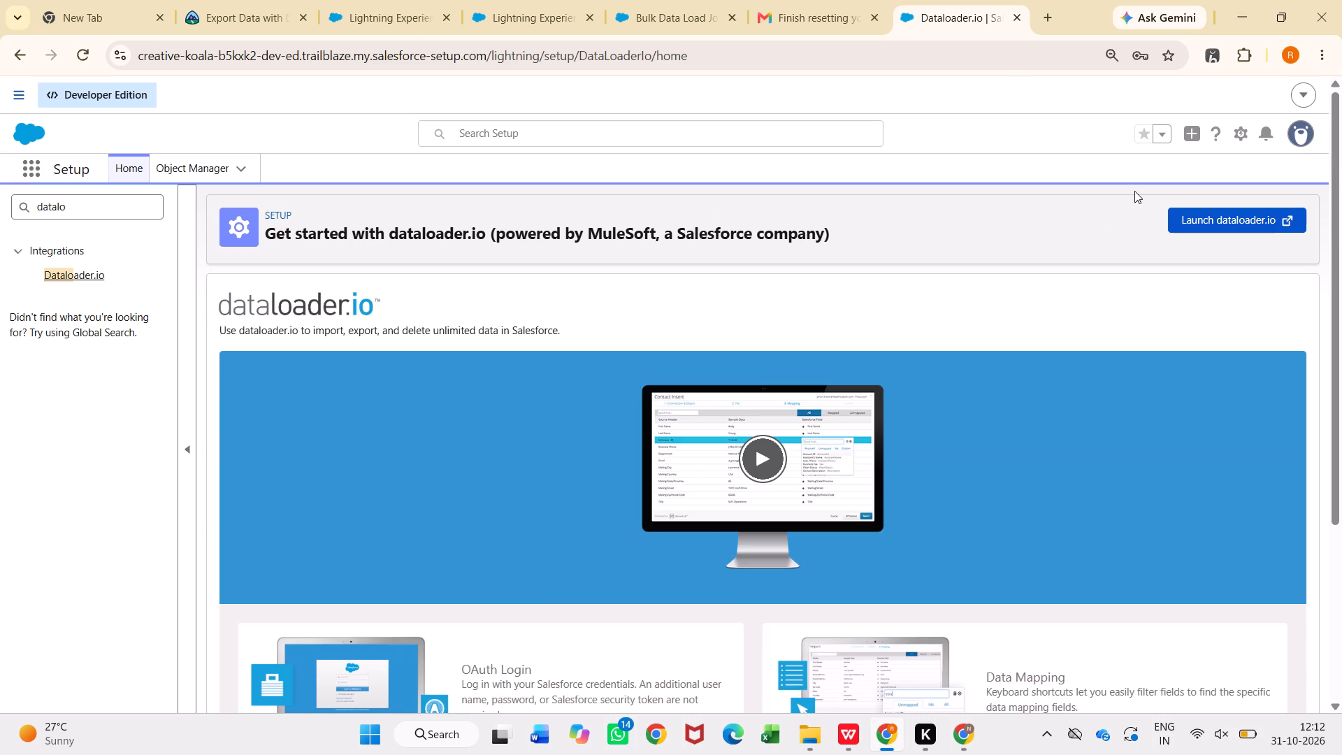
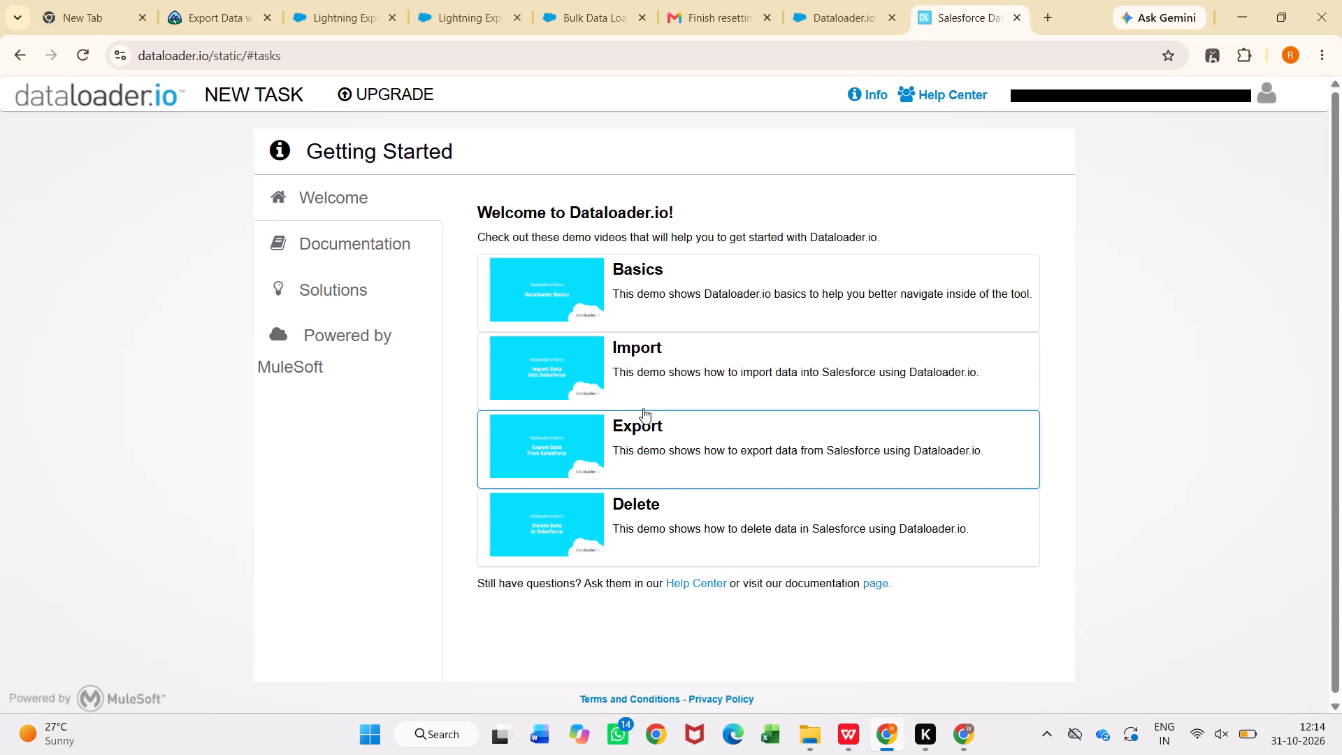
Start a new export task on the Account object, filtering the object list by "accoun", and continue to the field selection.
left_click(241, 94)
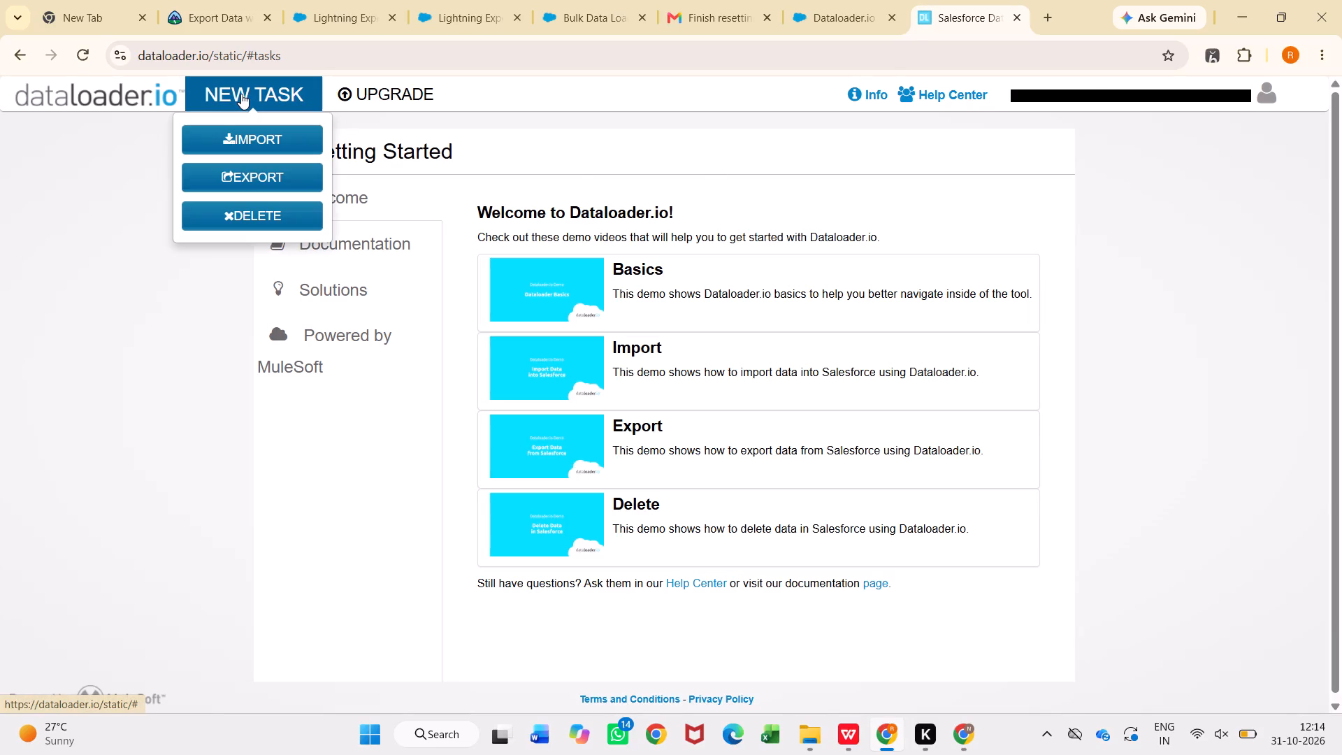
left_click(238, 176)
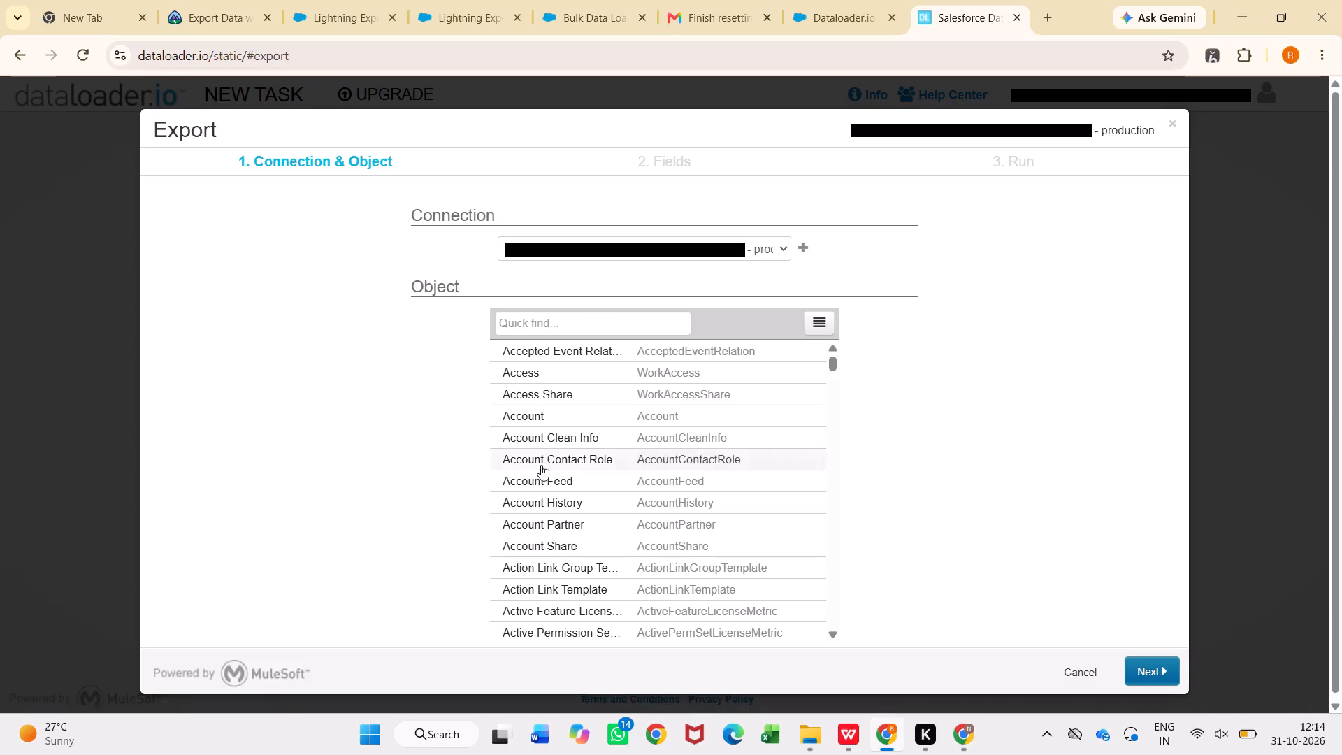
left_click(572, 319)
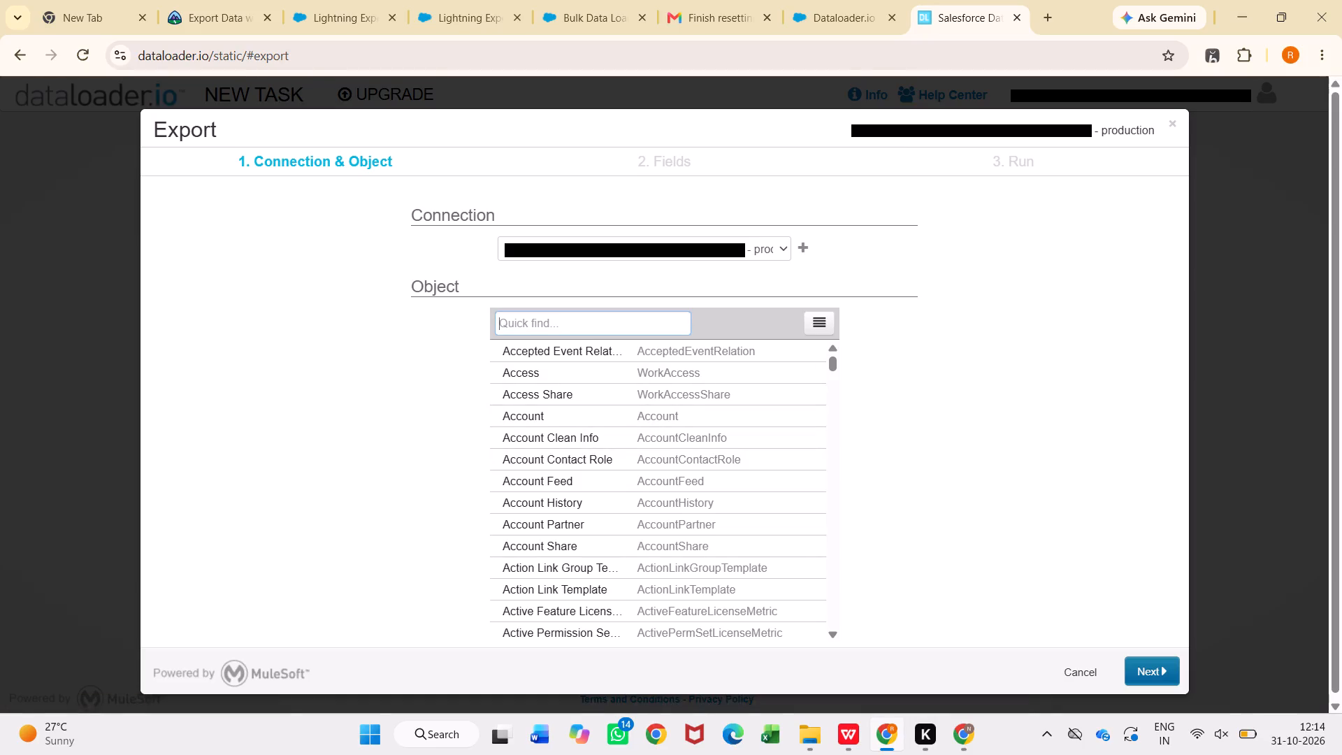
type("accoun")
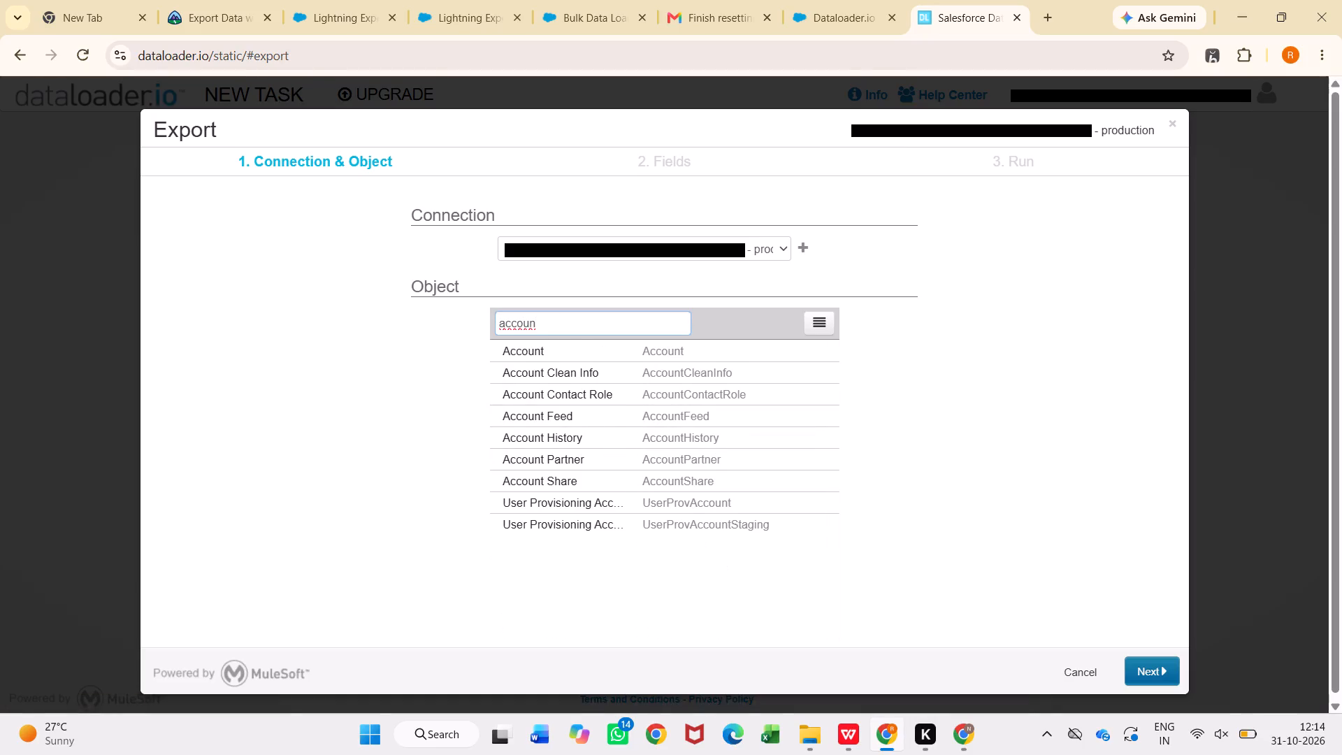
left_click(537, 354)
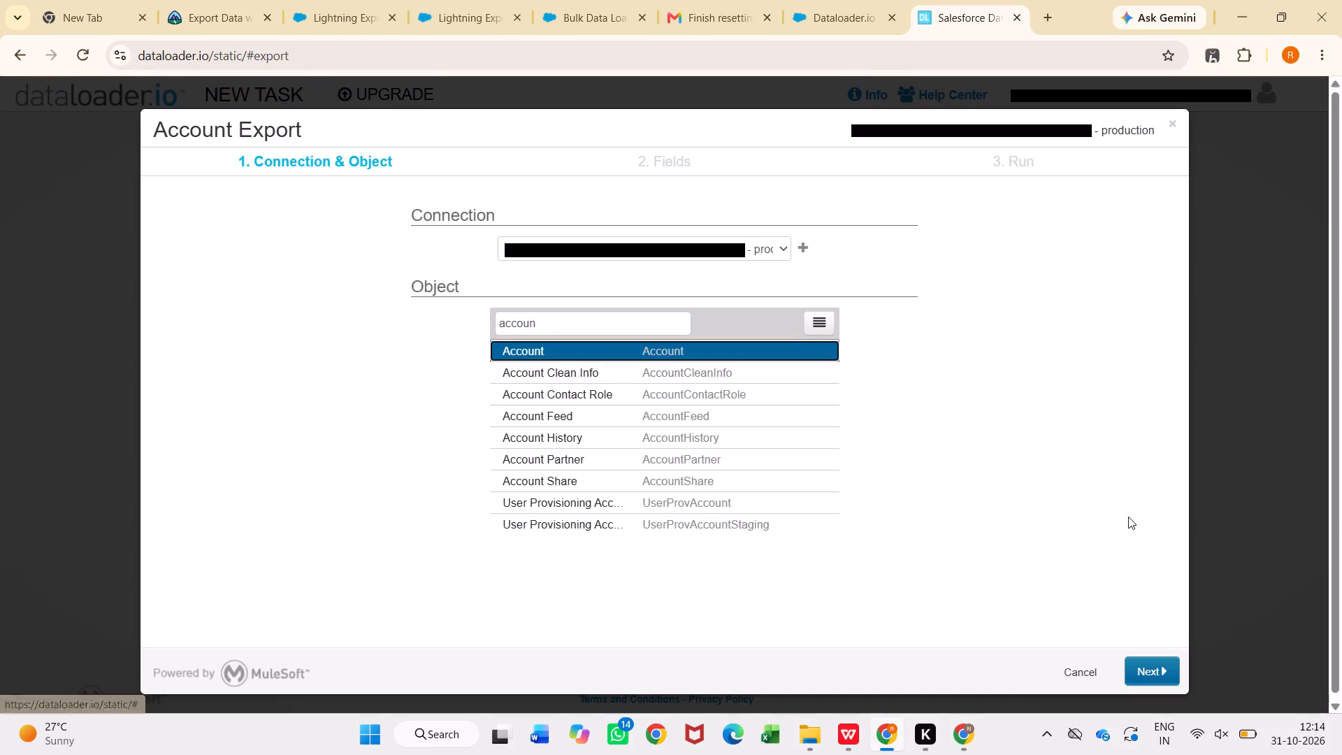
left_click(1144, 674)
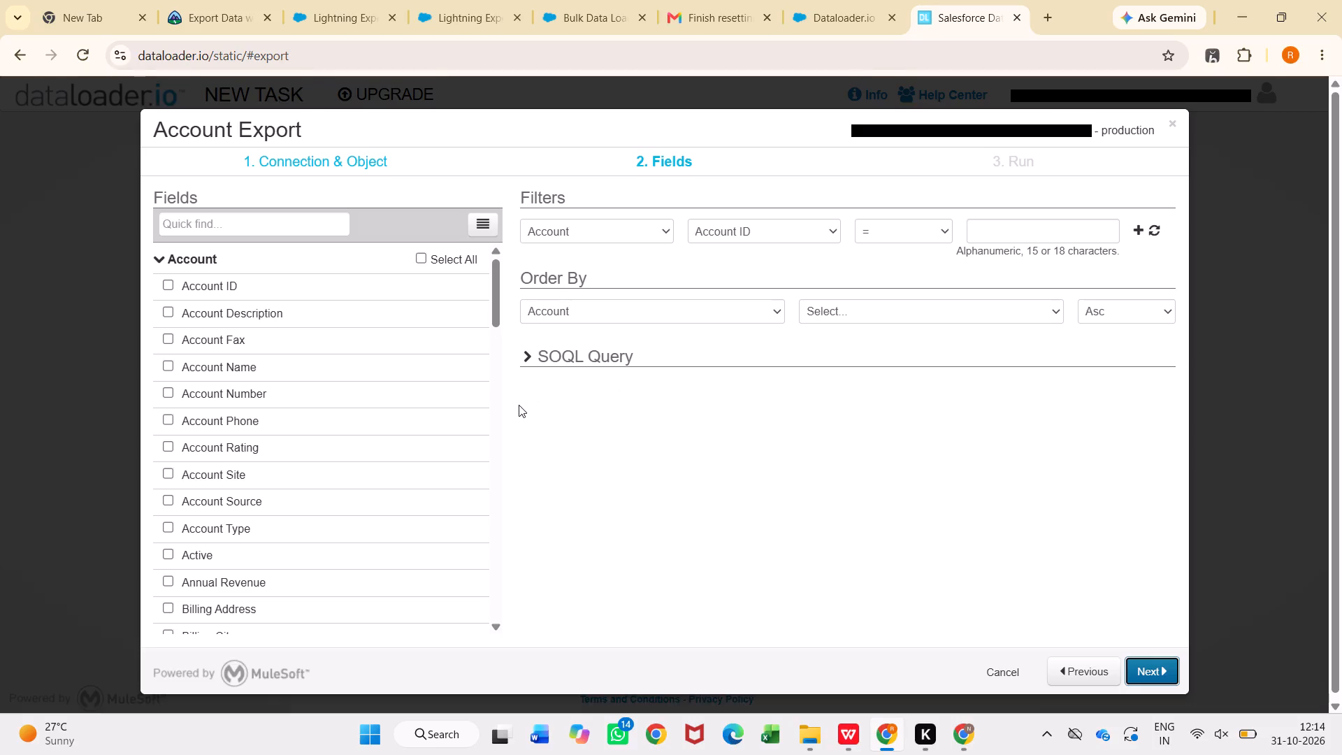
Select the Account ID, Account Name and Account Site fields for the export.
left_click(229, 287)
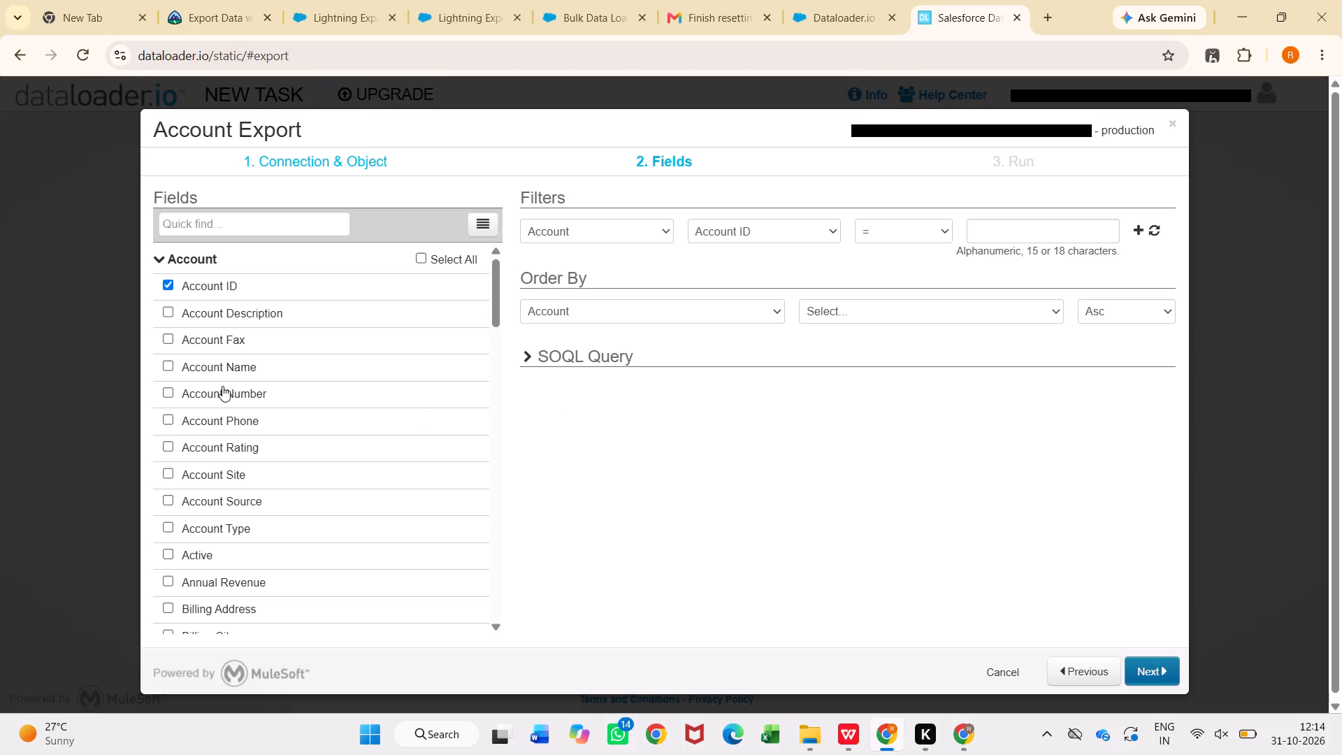
left_click(223, 364)
left_click(244, 468)
Expand the SOQL query and append the clause WHERE Type LIKE '%Customer%', copied from the Trailhead instructions, after a single space.
left_click(524, 355)
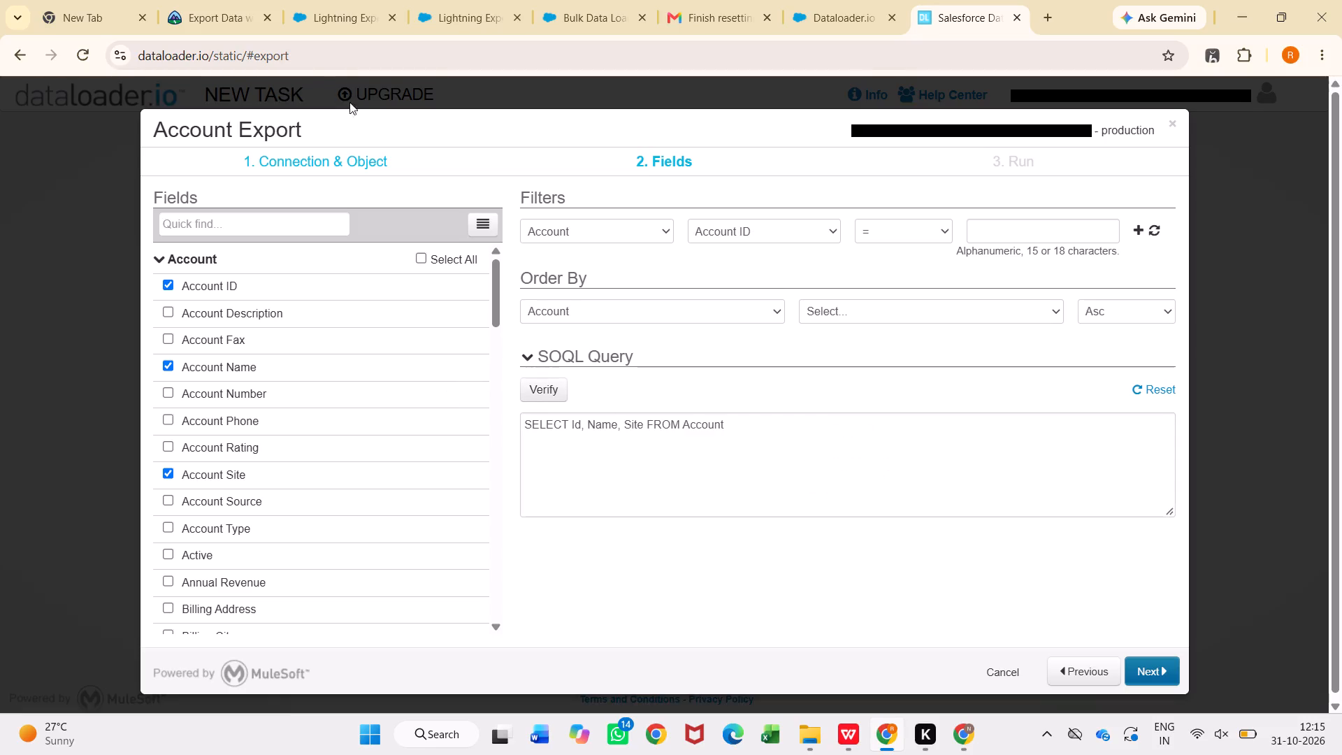
left_click(196, 10)
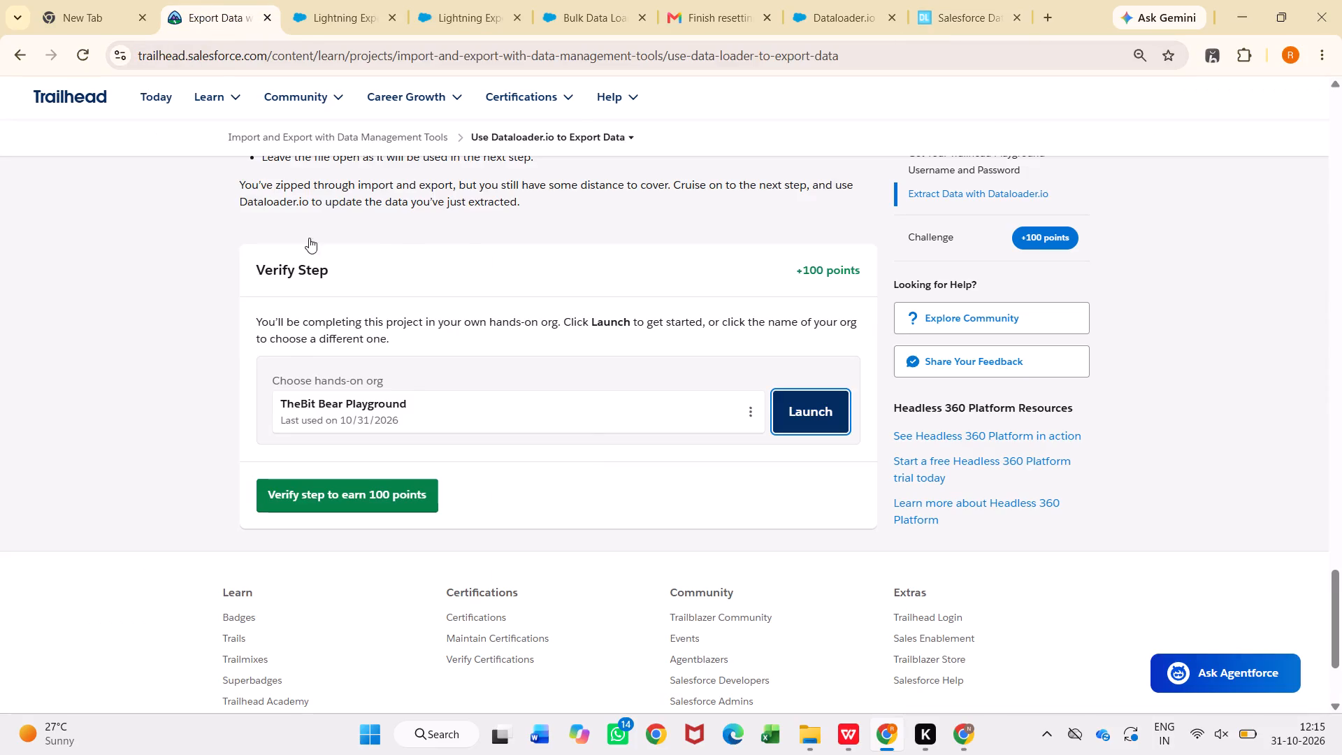
scroll(384, 412, "up", 3)
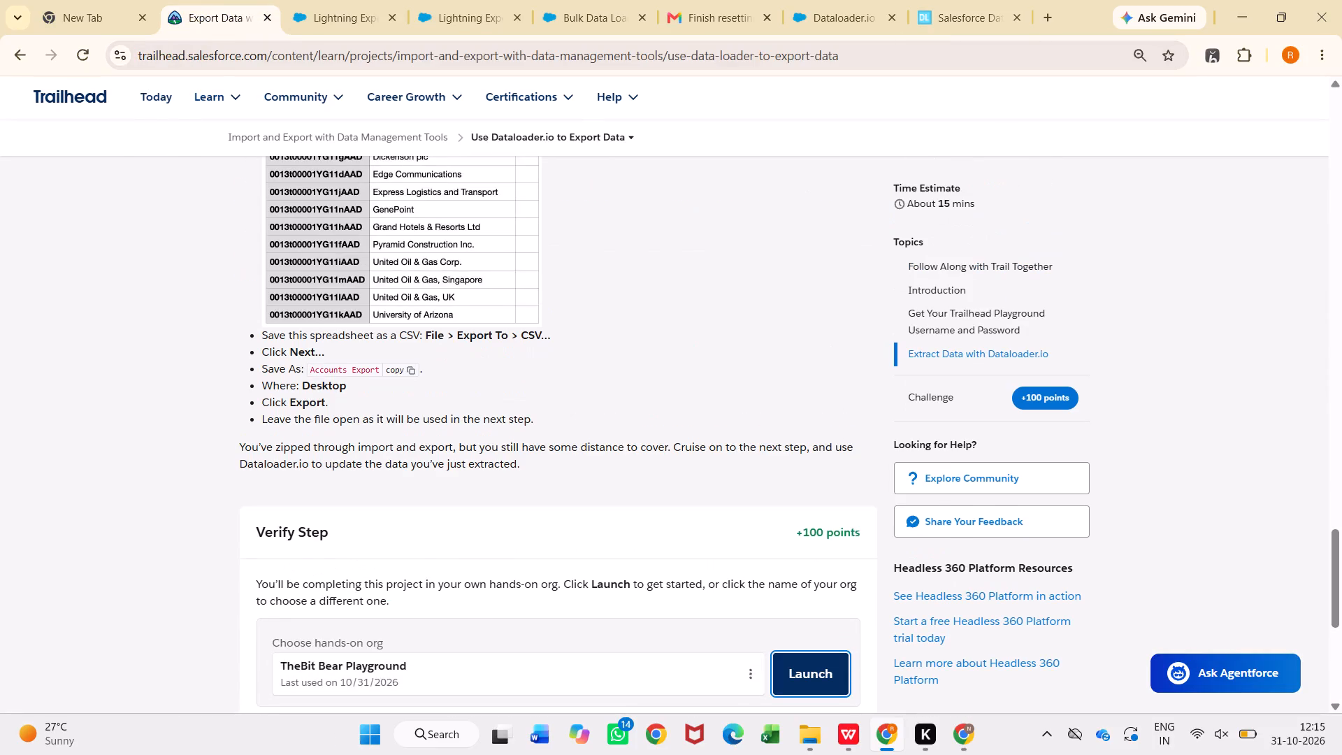
scroll(384, 412, "up", 1)
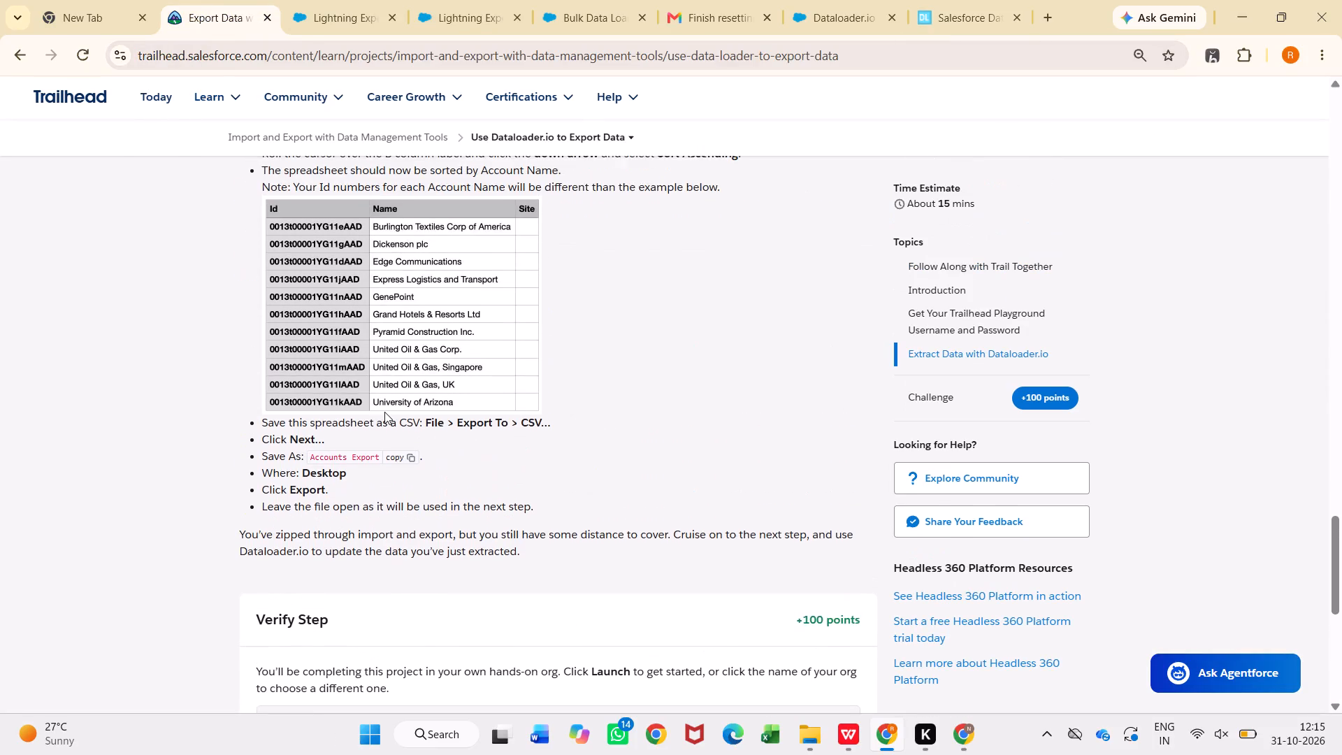
scroll(384, 412, "up", 1)
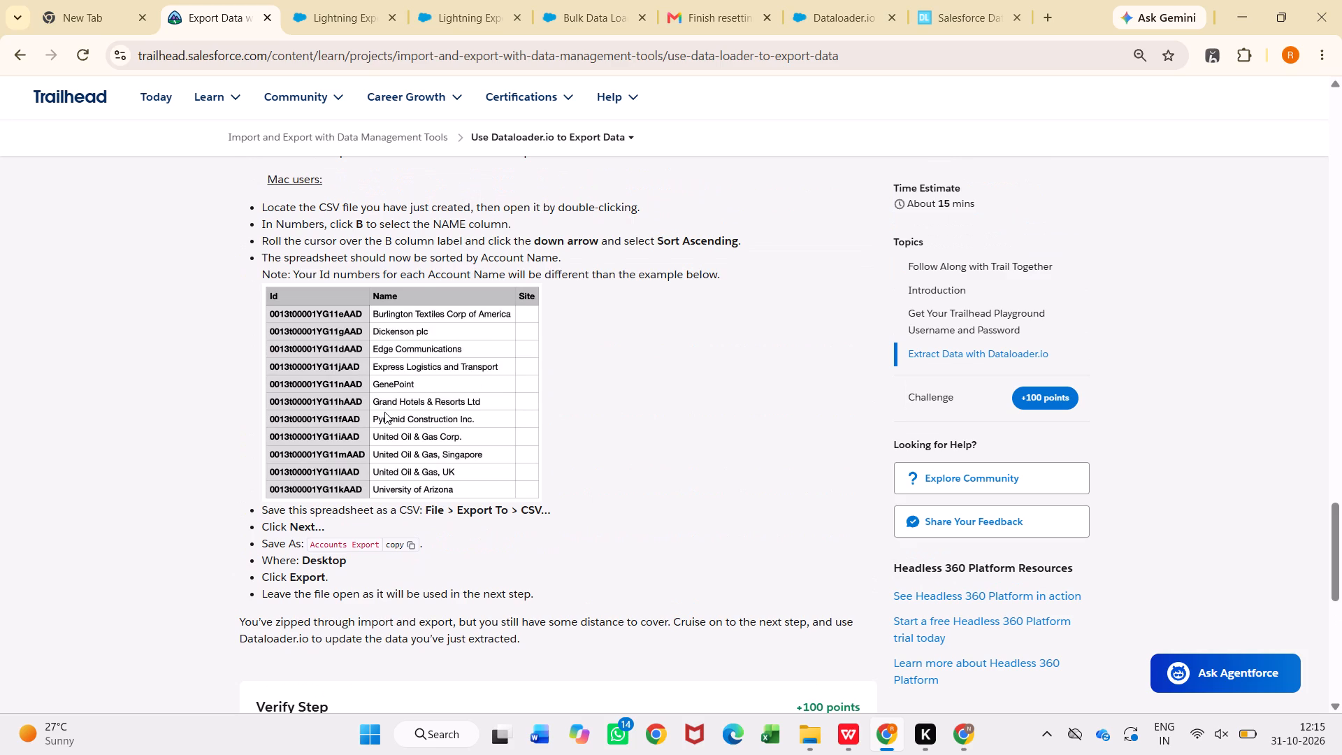
scroll(384, 412, "up", 7)
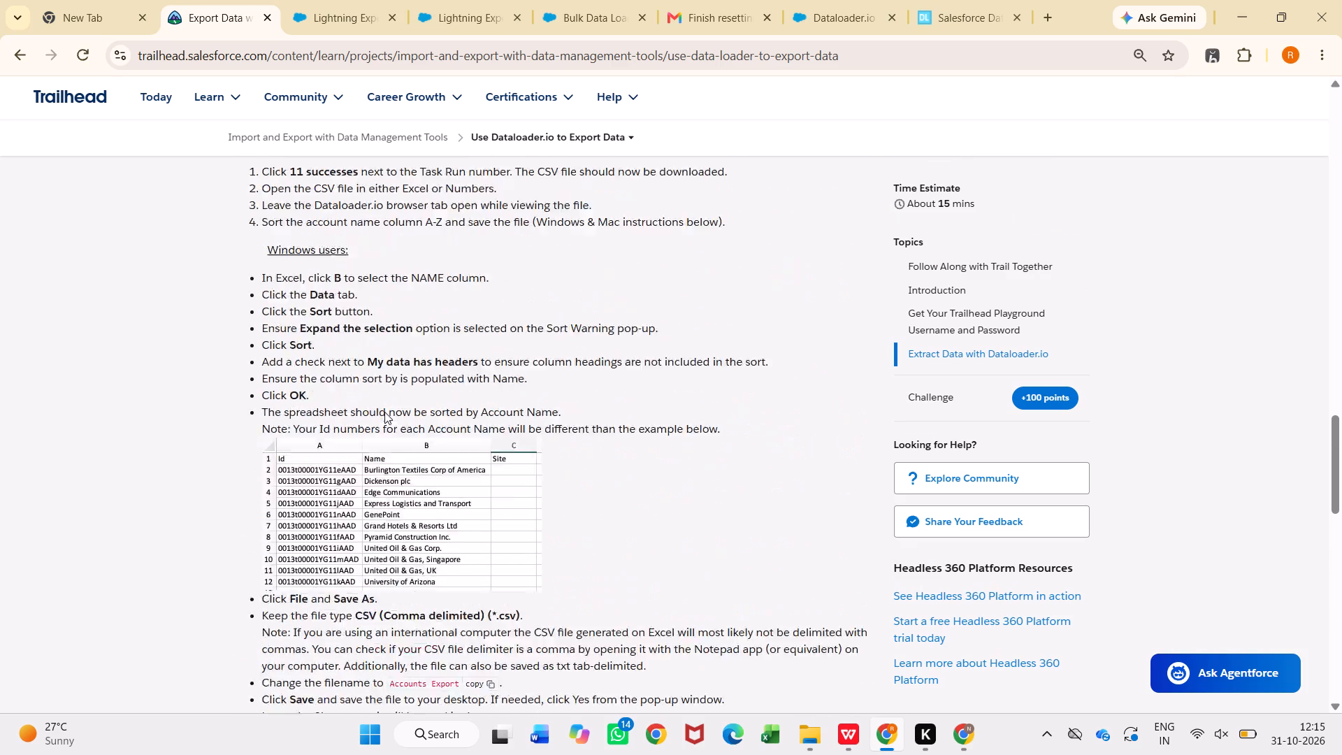
scroll(384, 412, "up", 4)
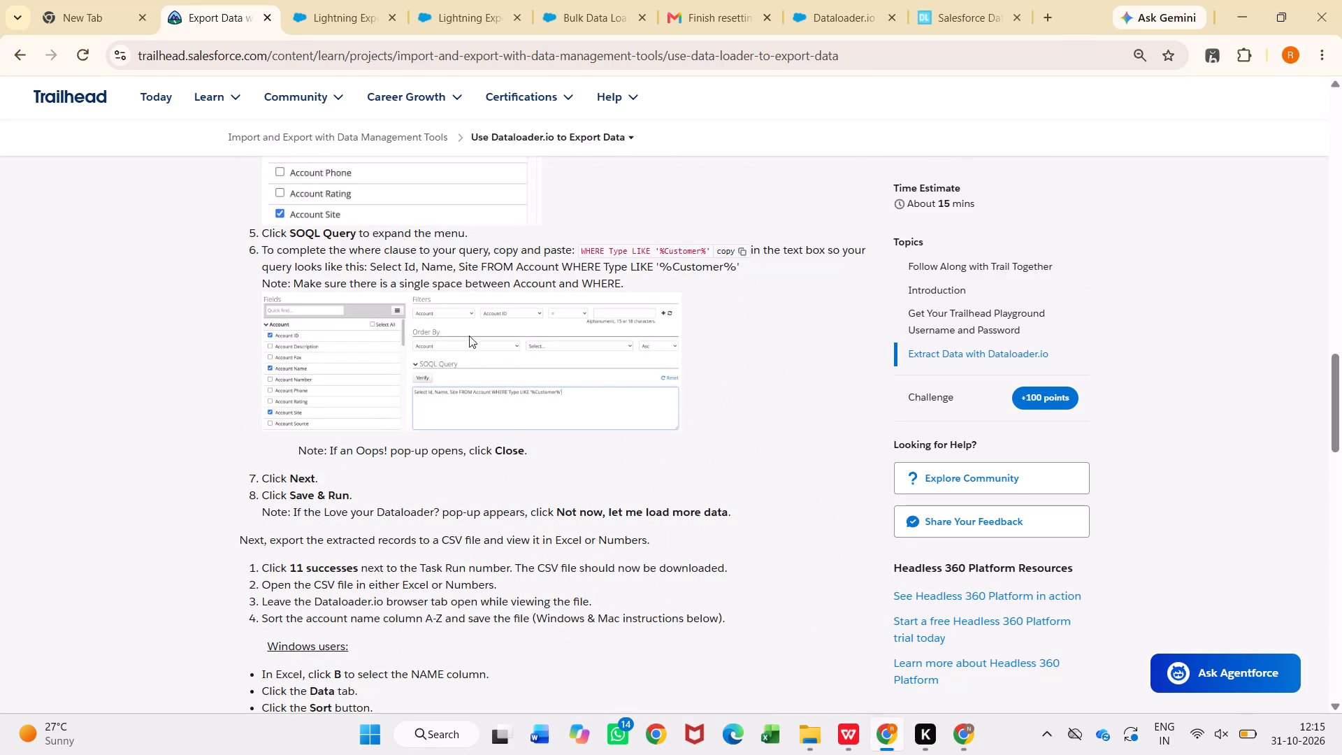
left_click(723, 251)
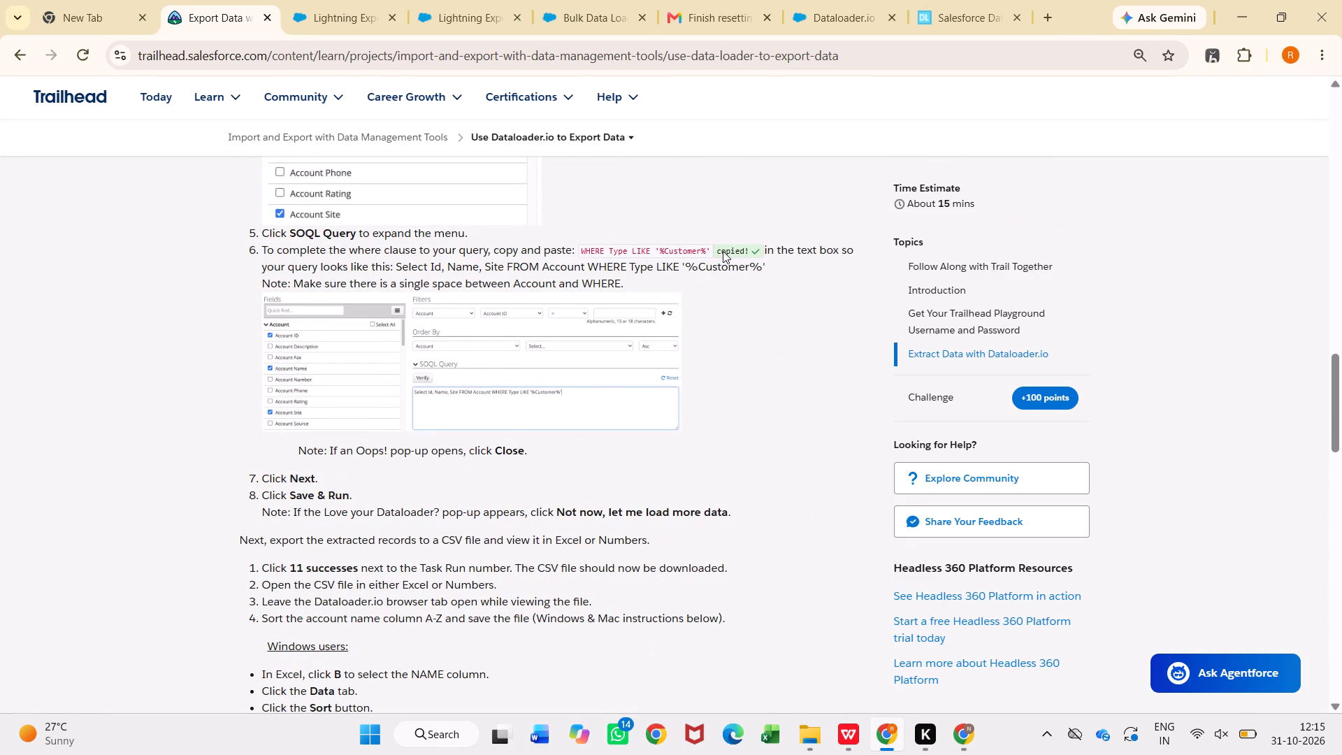
left_click(953, 10)
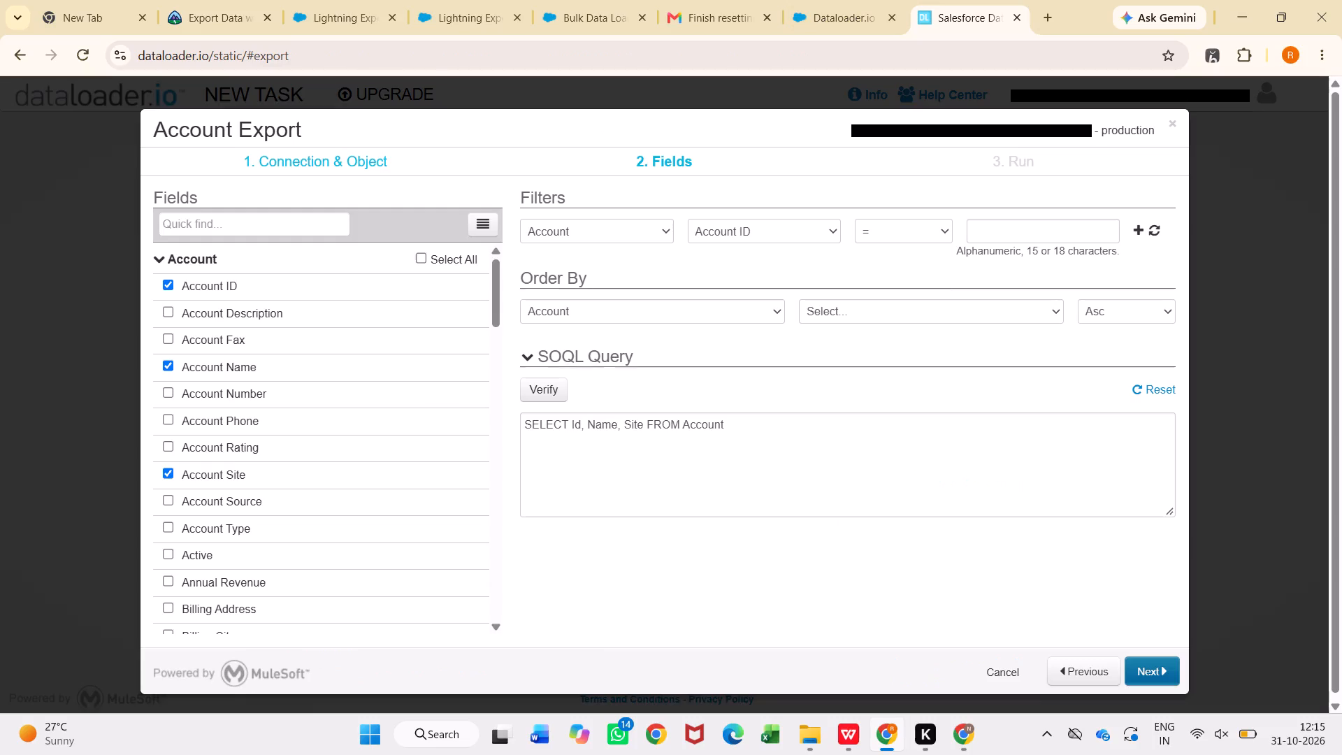
left_click(746, 433)
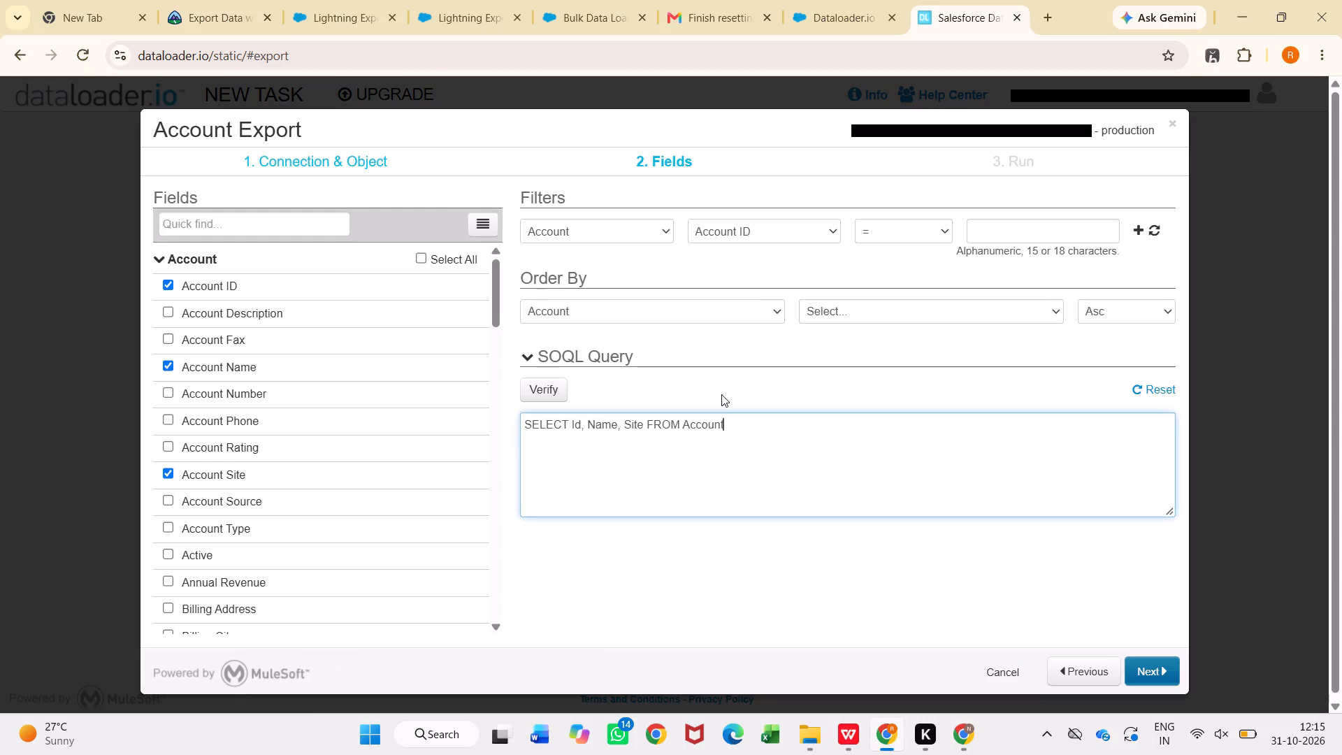
key("space")
key("ctrl+v")
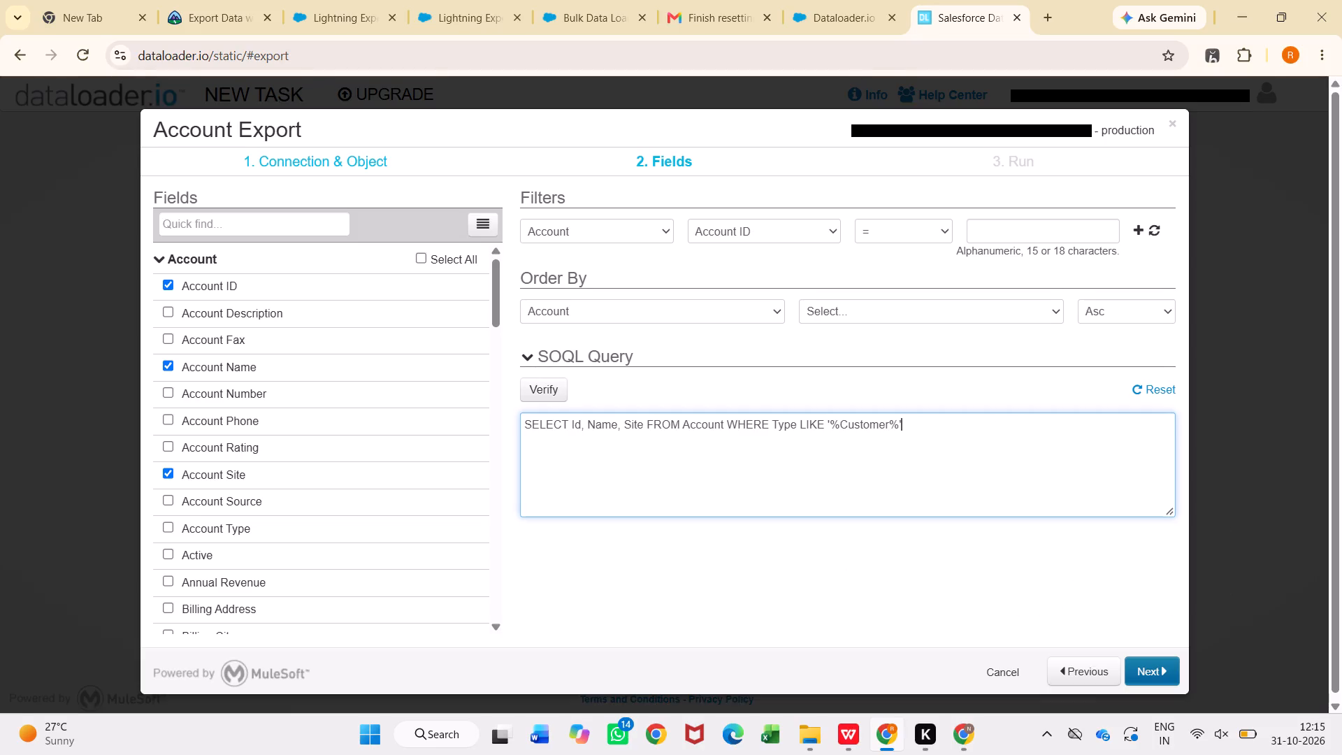
Run verification of the custom SOQL query and close the Oops! pop-up.
left_click(553, 394)
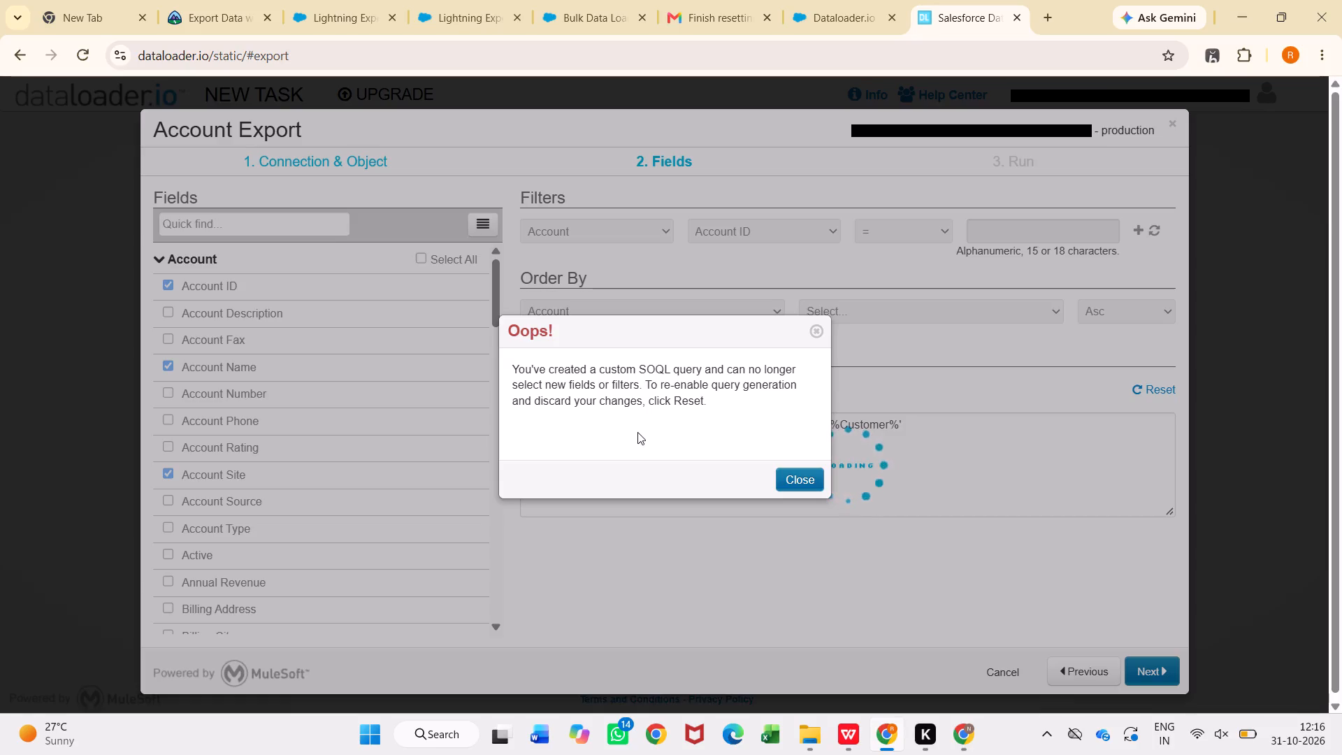
left_click(812, 329)
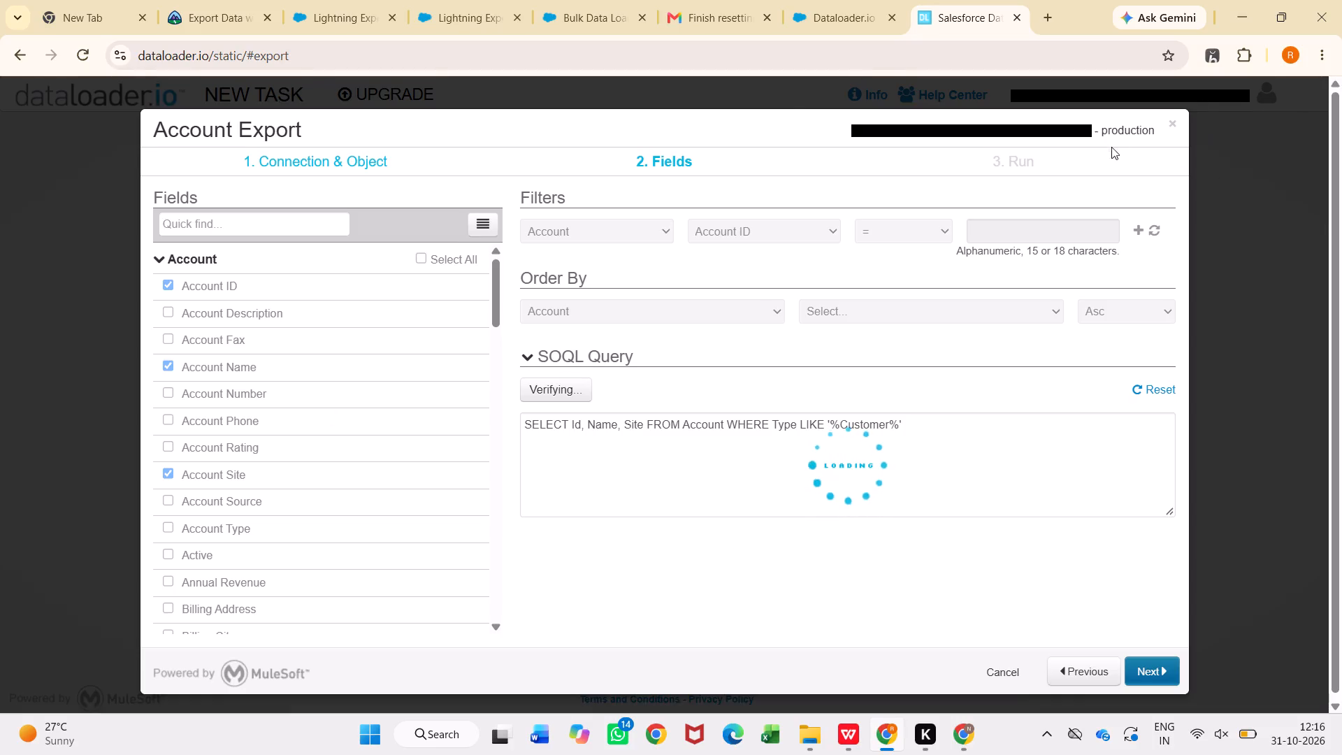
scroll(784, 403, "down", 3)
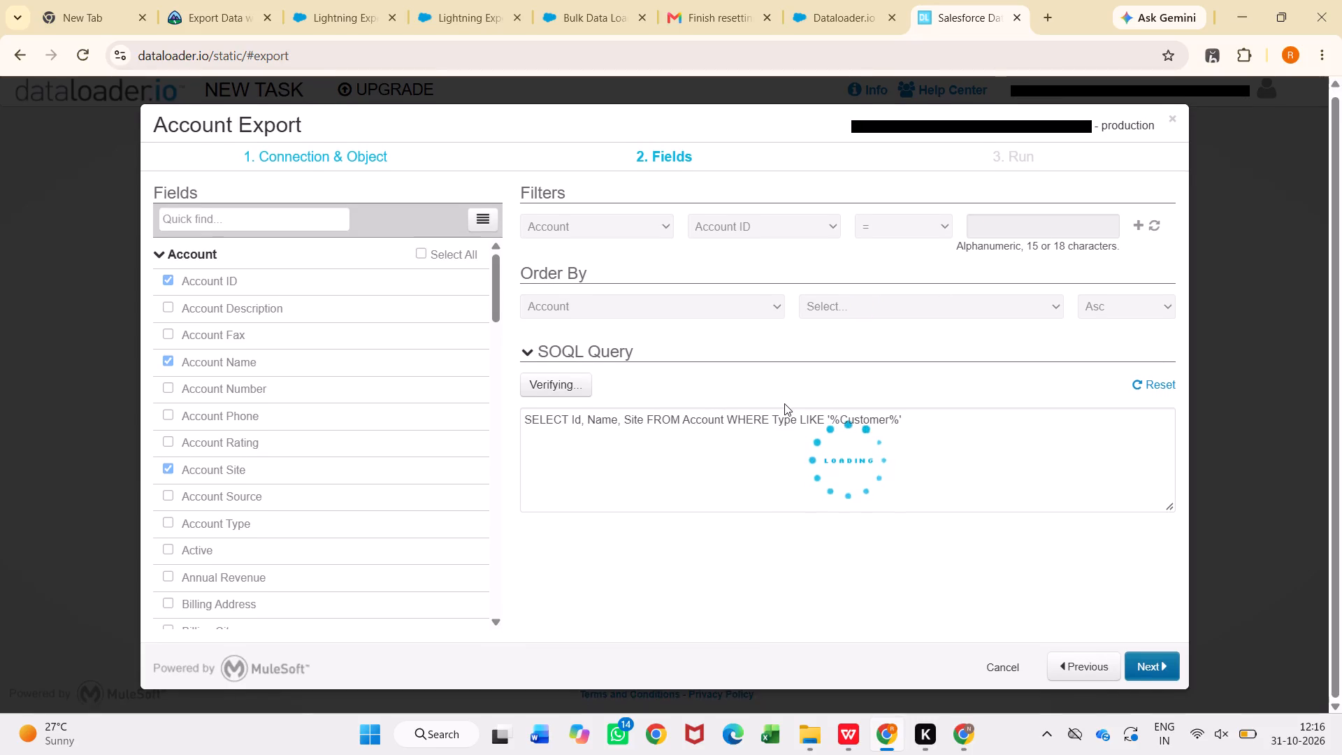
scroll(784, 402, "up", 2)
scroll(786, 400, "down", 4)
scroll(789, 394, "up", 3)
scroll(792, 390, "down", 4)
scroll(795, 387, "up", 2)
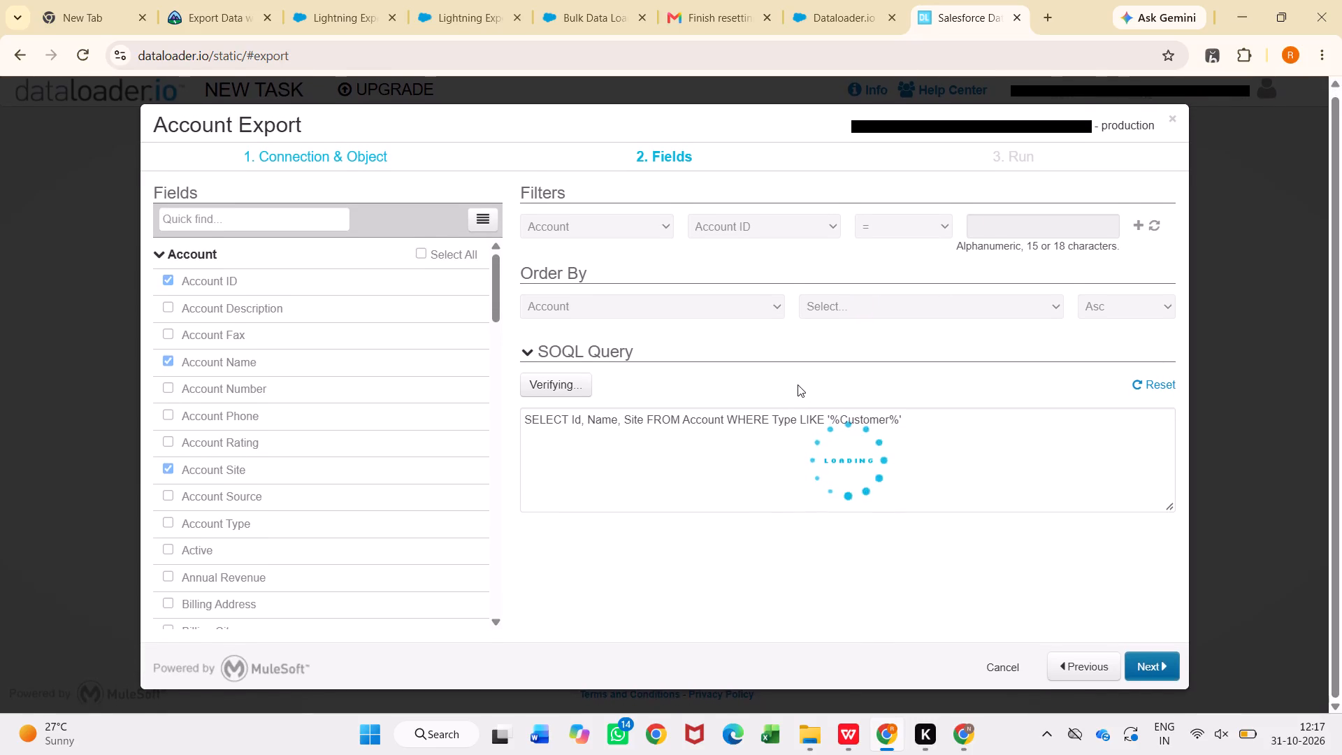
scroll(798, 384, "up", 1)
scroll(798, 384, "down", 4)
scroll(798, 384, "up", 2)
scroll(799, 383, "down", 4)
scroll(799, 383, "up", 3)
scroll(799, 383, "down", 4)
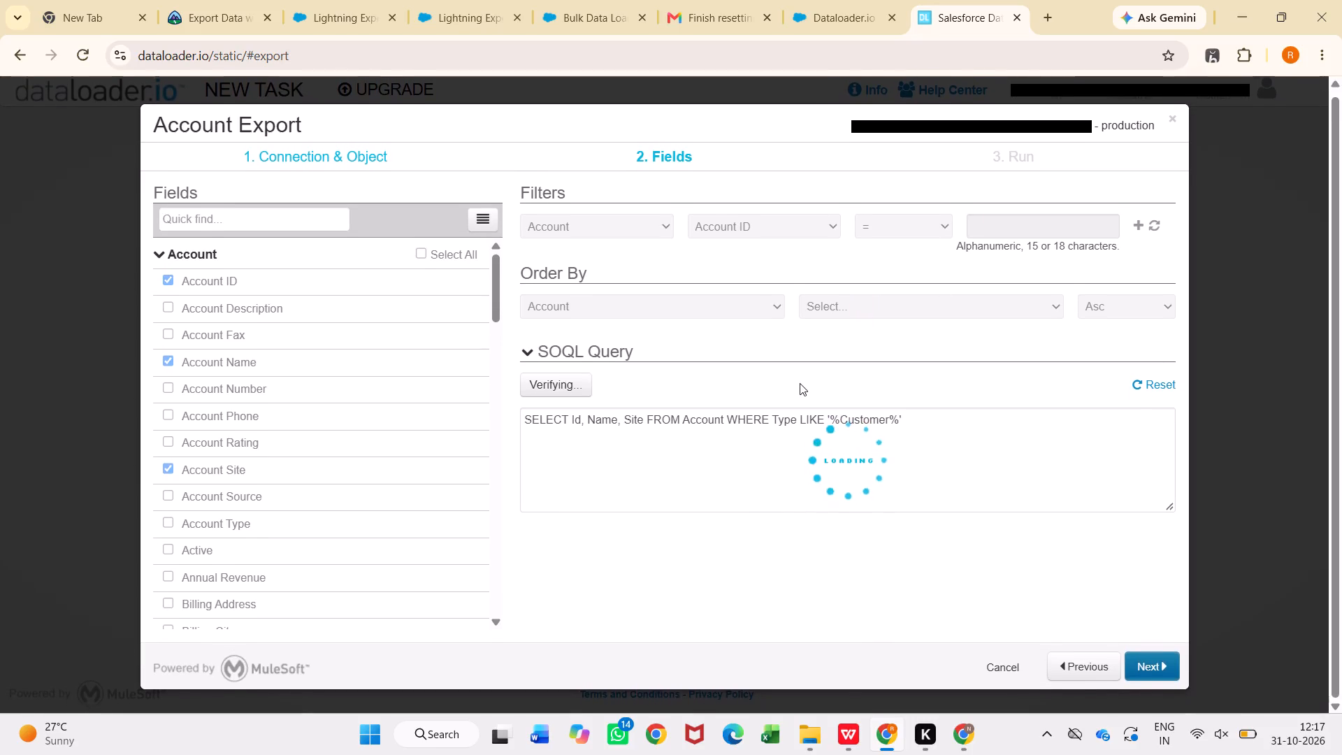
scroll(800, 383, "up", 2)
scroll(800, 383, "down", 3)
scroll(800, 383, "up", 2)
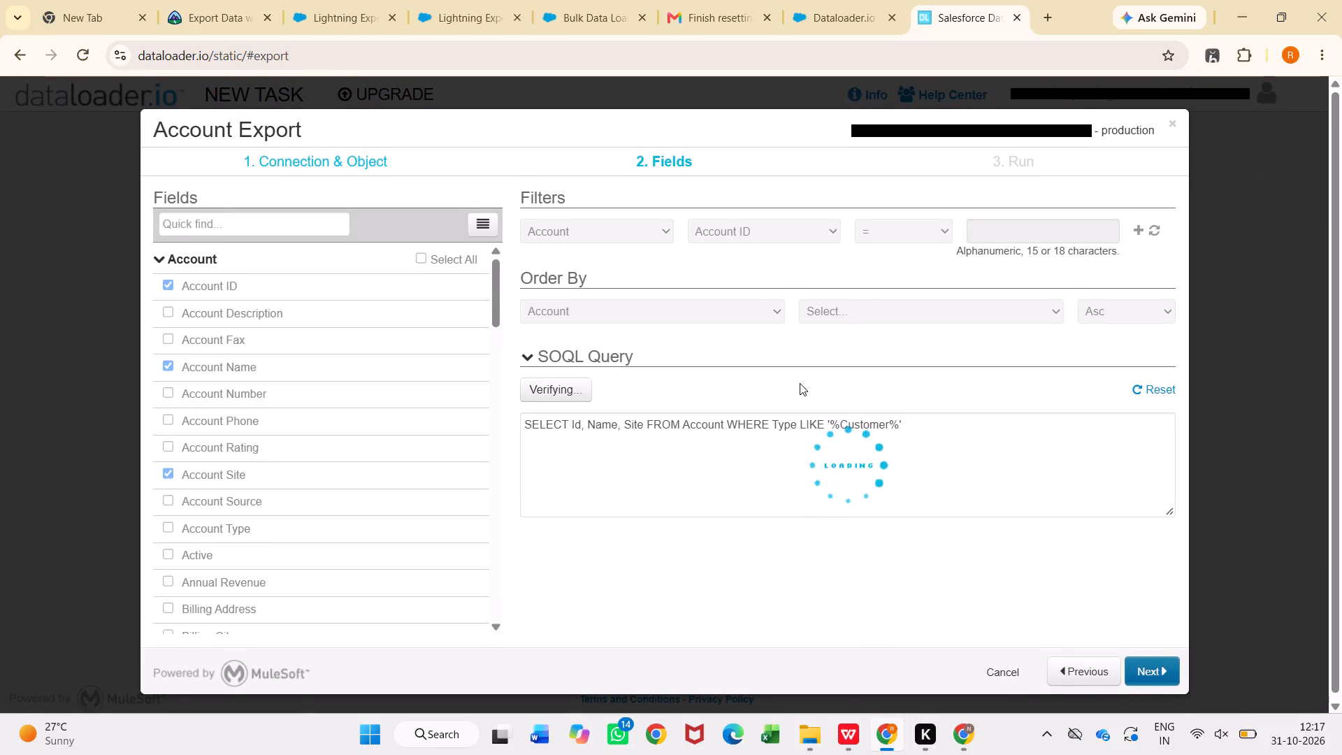
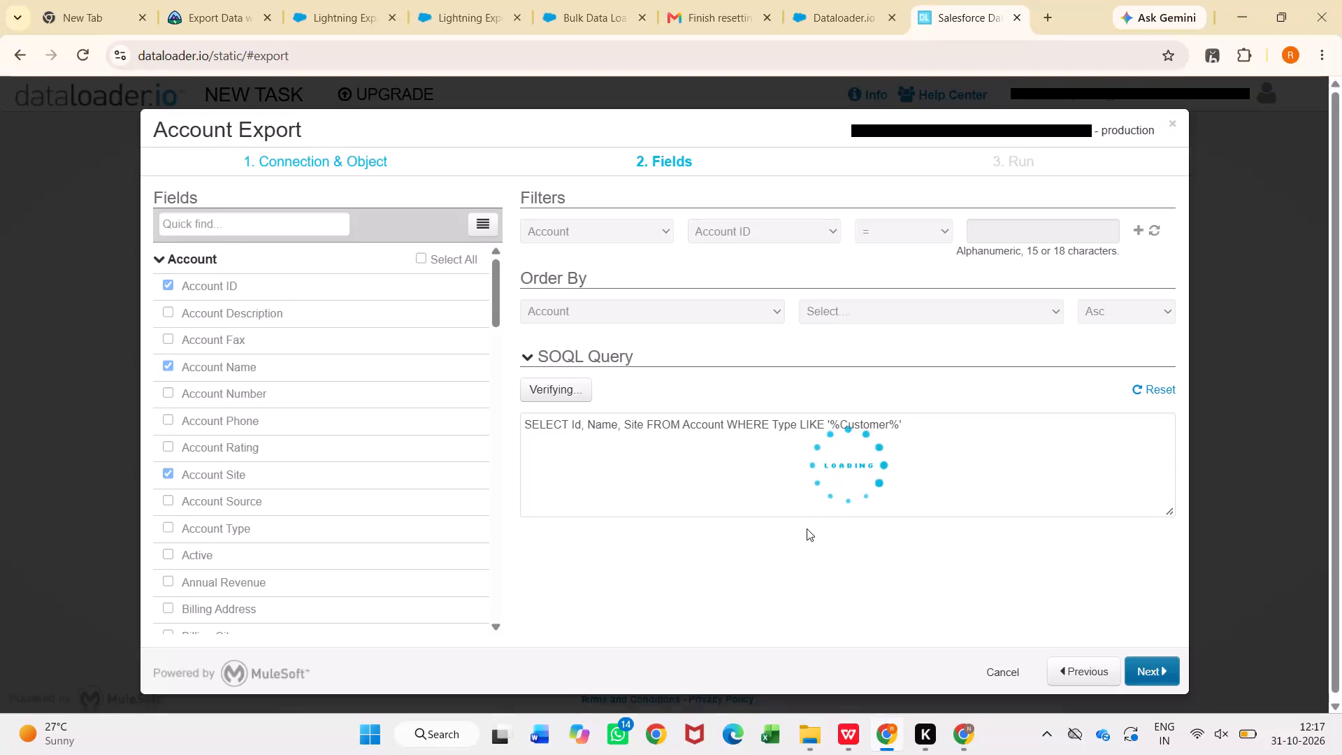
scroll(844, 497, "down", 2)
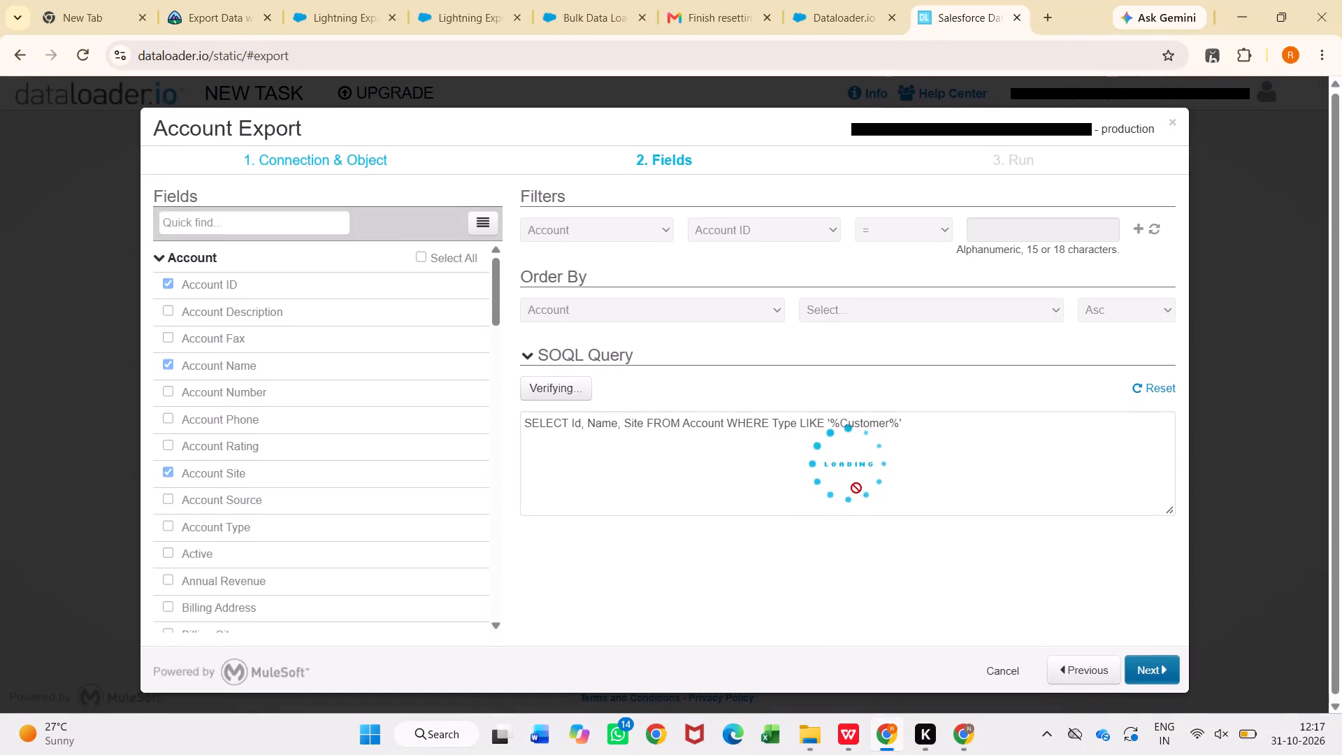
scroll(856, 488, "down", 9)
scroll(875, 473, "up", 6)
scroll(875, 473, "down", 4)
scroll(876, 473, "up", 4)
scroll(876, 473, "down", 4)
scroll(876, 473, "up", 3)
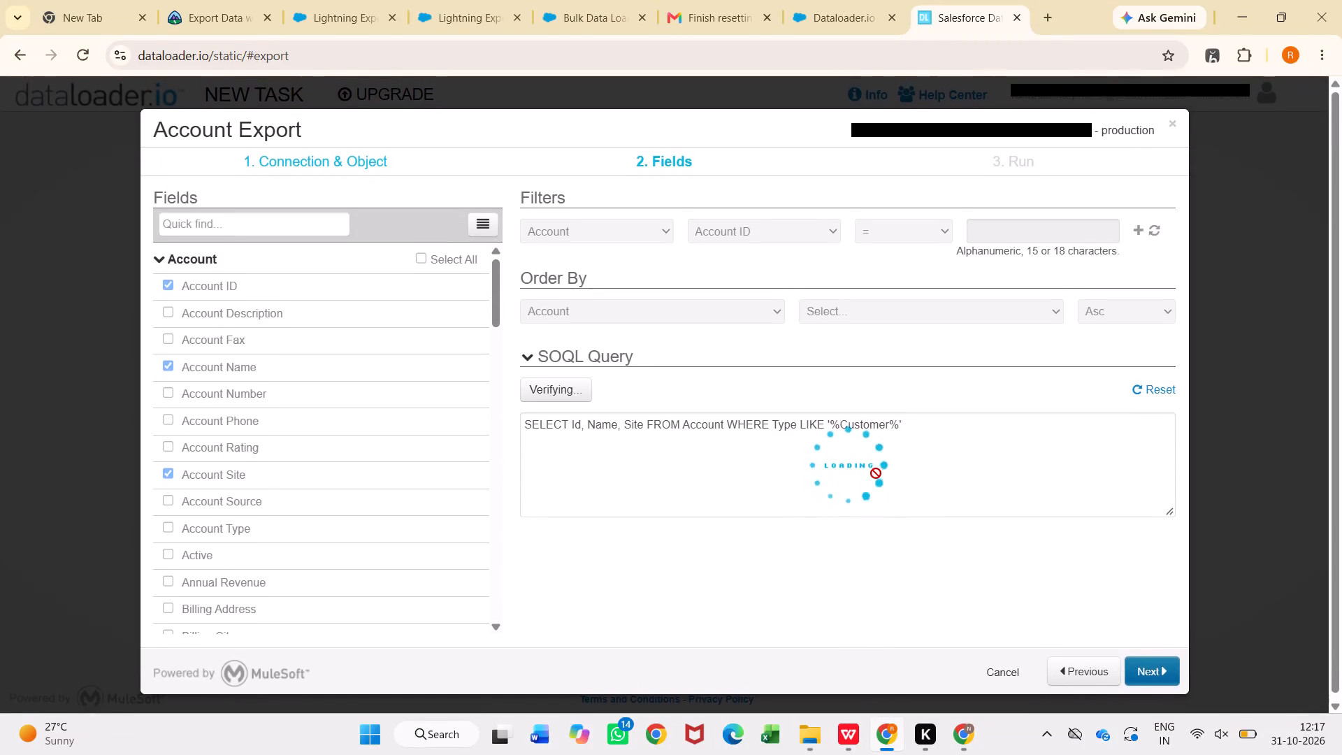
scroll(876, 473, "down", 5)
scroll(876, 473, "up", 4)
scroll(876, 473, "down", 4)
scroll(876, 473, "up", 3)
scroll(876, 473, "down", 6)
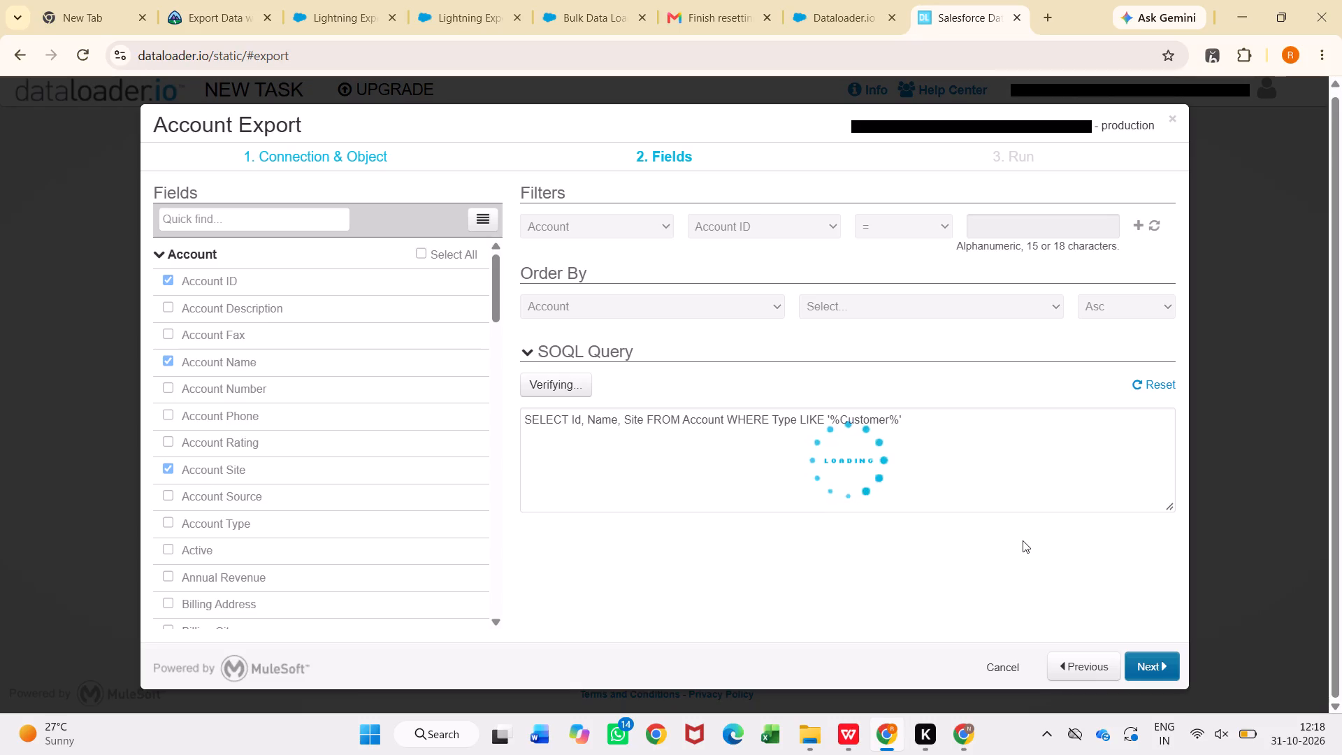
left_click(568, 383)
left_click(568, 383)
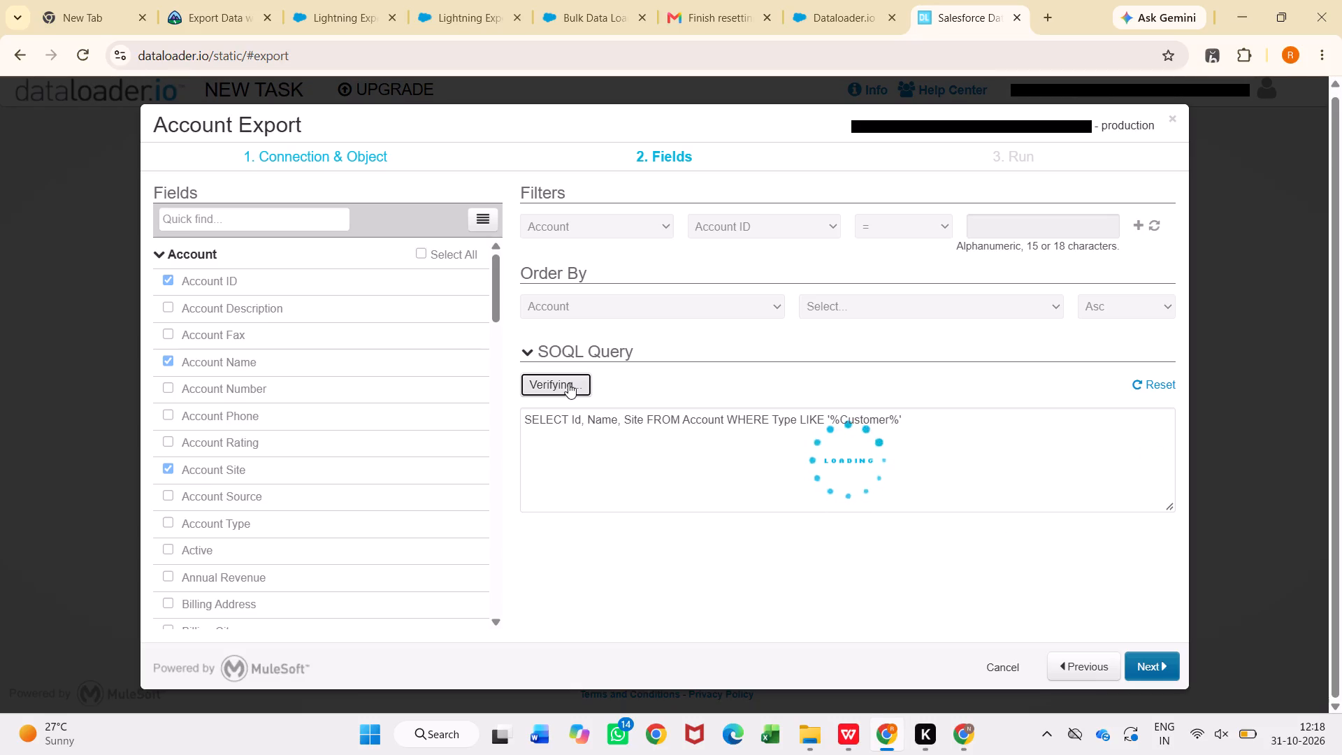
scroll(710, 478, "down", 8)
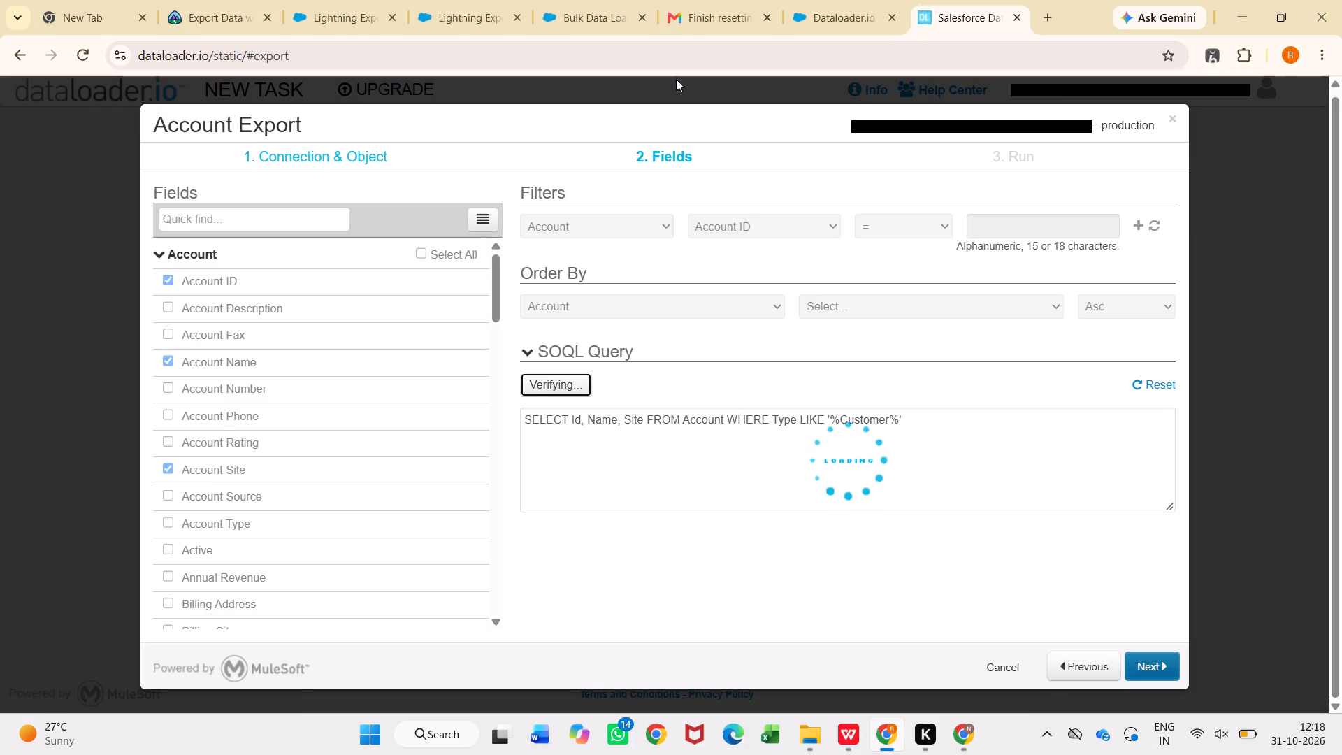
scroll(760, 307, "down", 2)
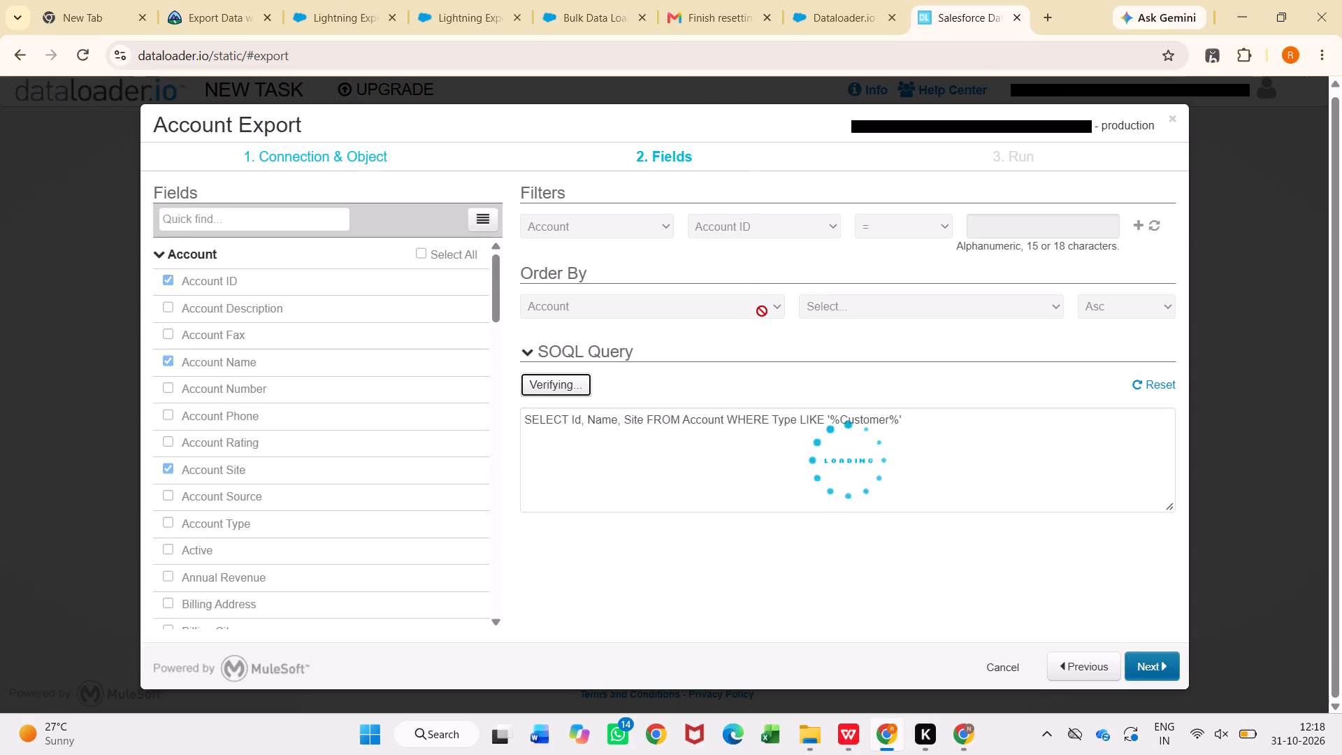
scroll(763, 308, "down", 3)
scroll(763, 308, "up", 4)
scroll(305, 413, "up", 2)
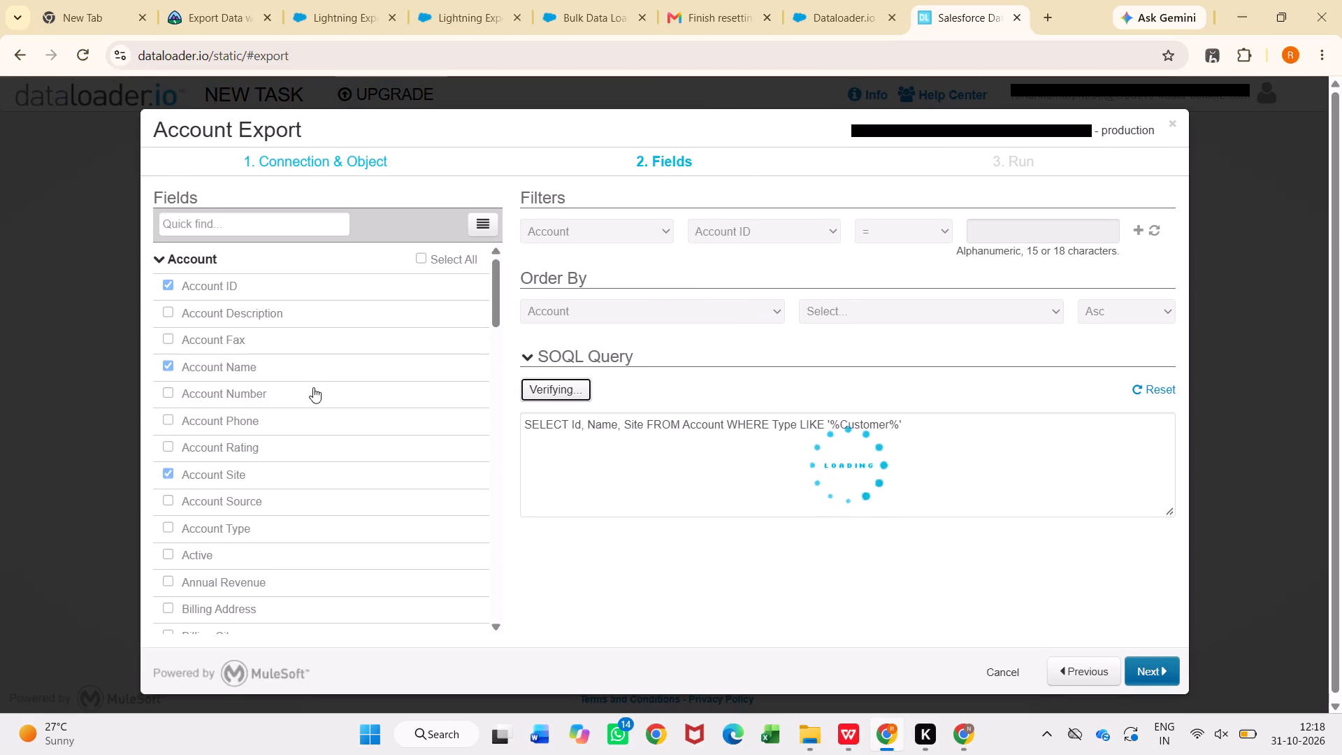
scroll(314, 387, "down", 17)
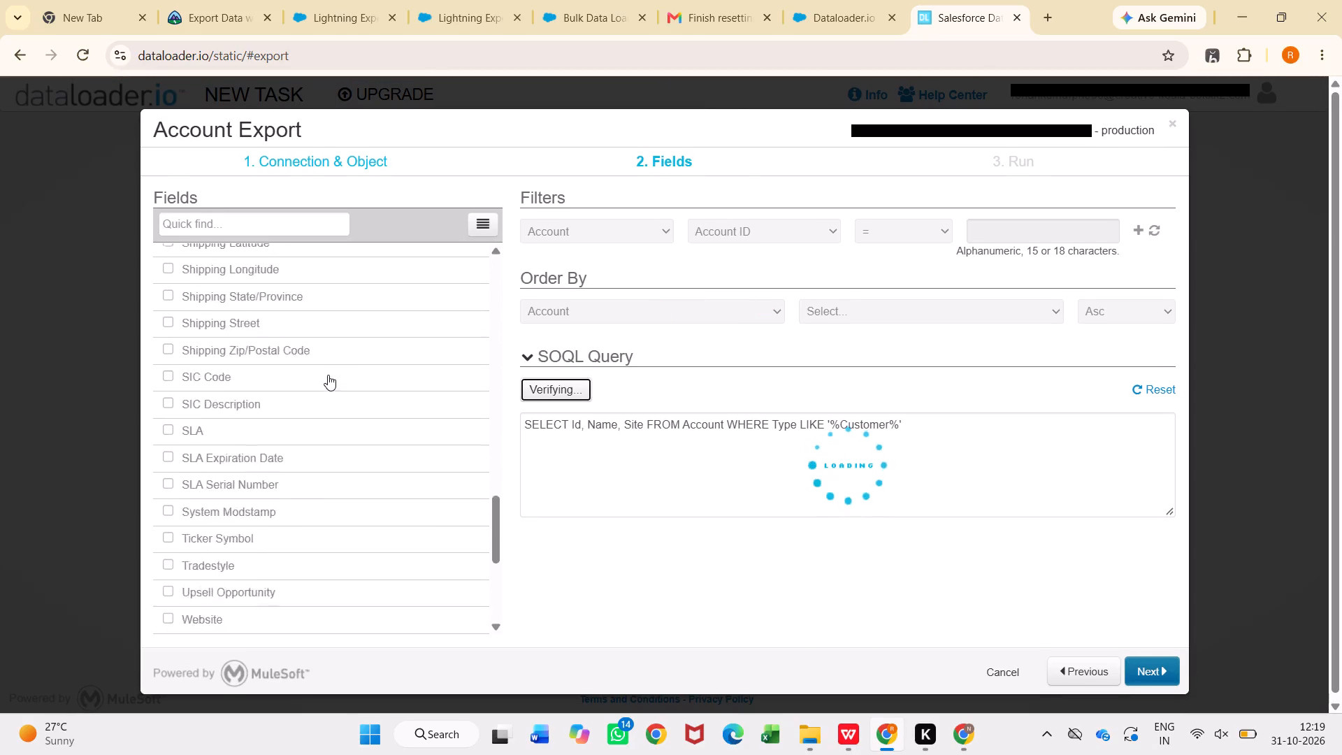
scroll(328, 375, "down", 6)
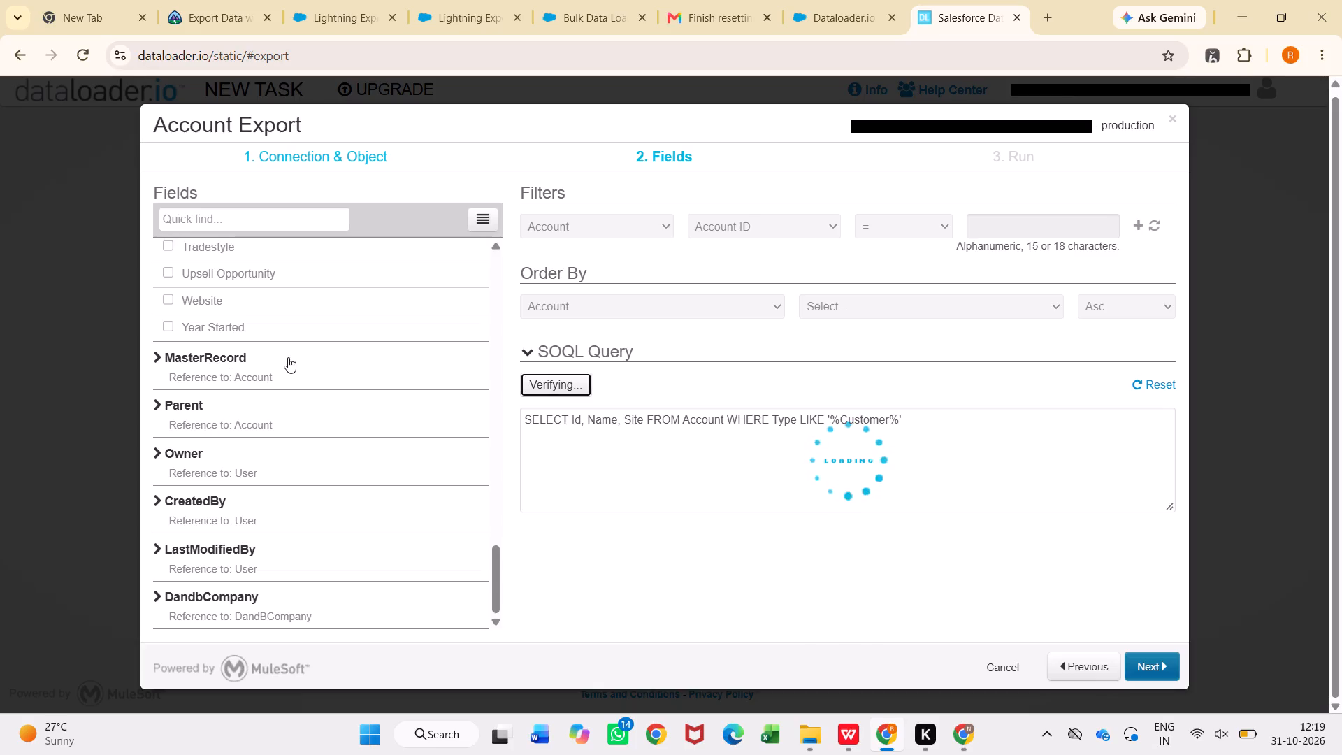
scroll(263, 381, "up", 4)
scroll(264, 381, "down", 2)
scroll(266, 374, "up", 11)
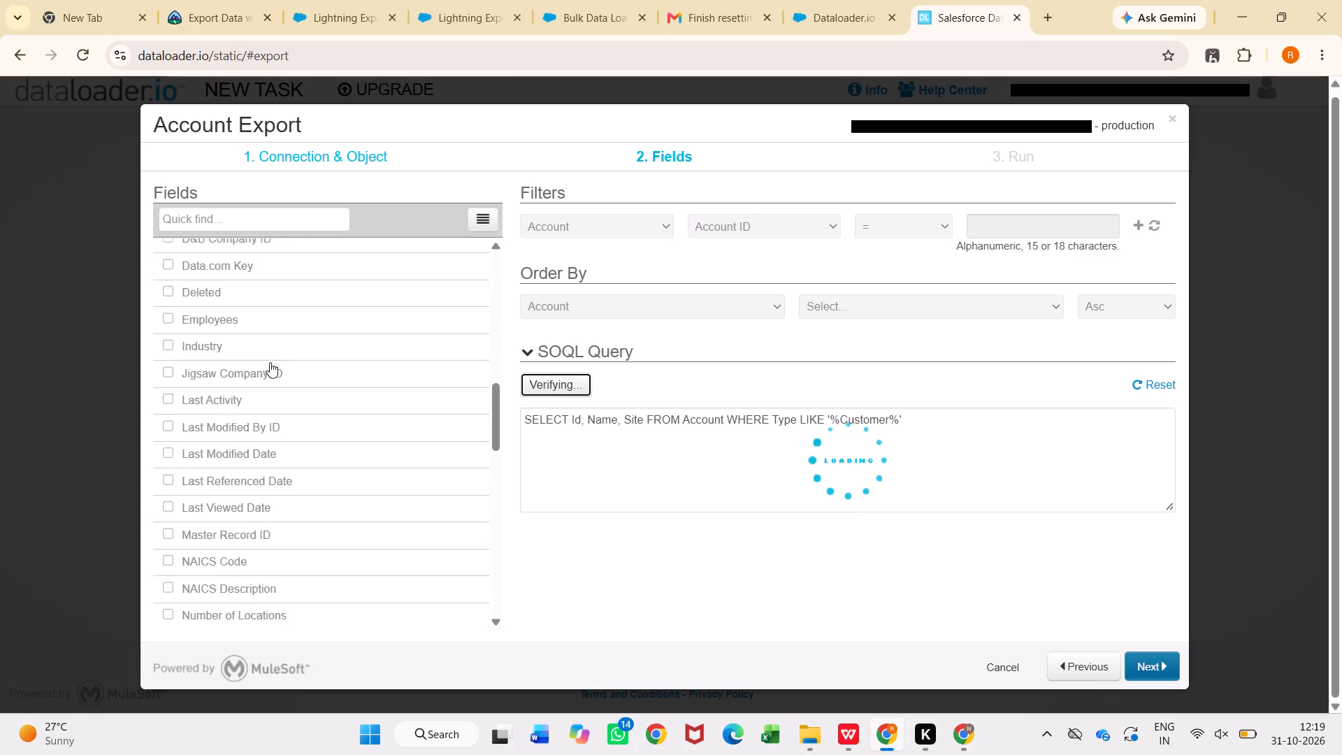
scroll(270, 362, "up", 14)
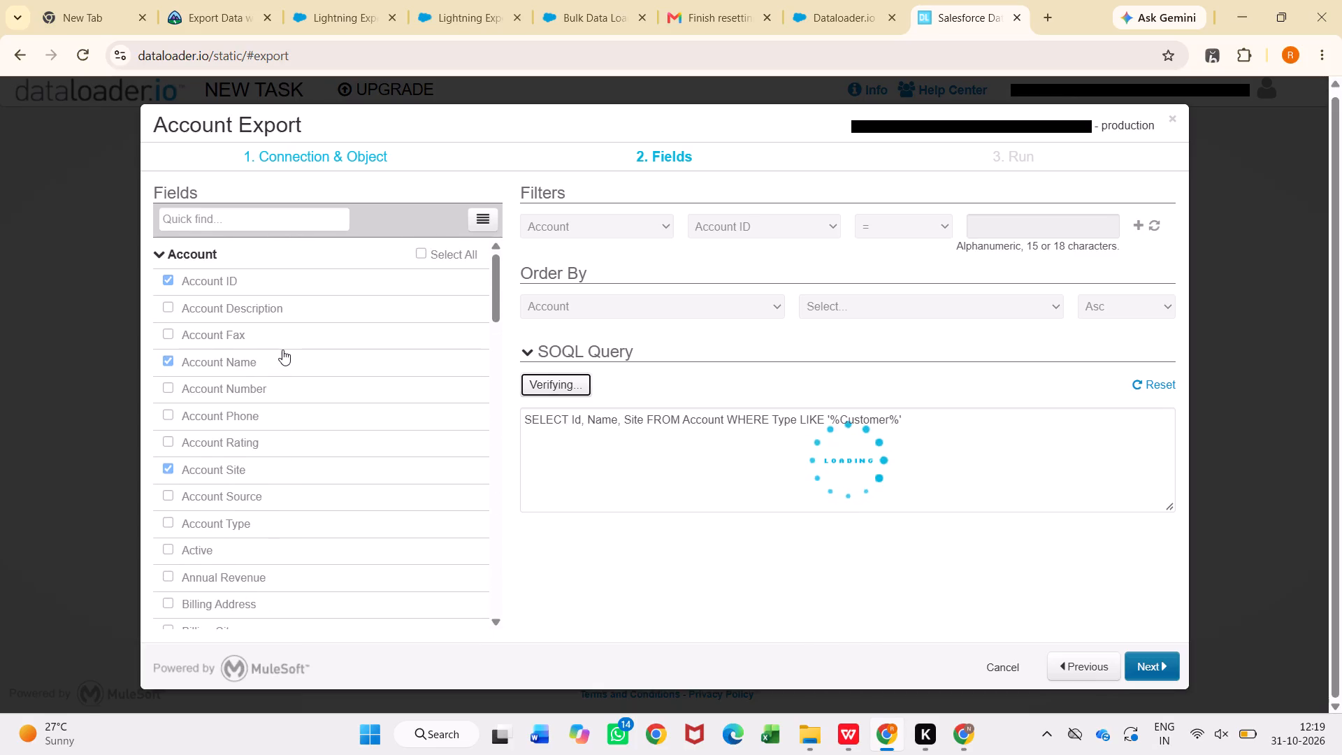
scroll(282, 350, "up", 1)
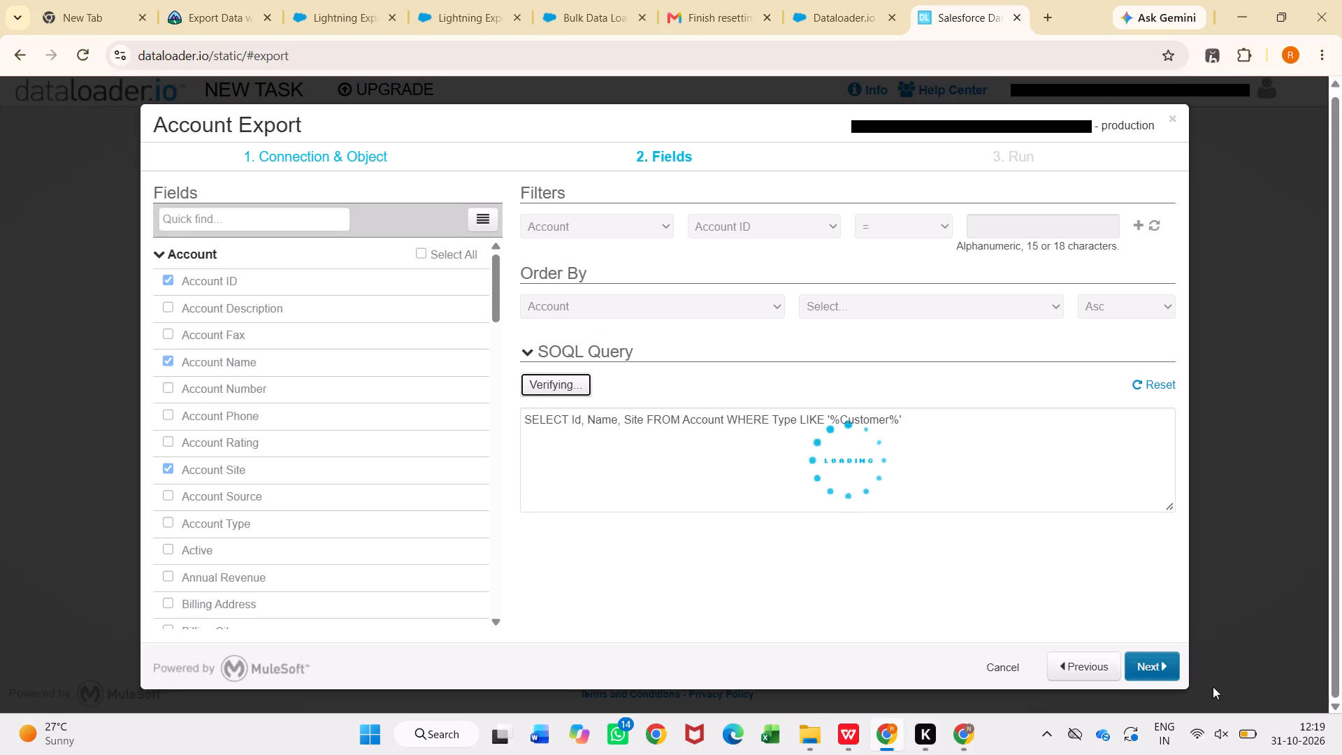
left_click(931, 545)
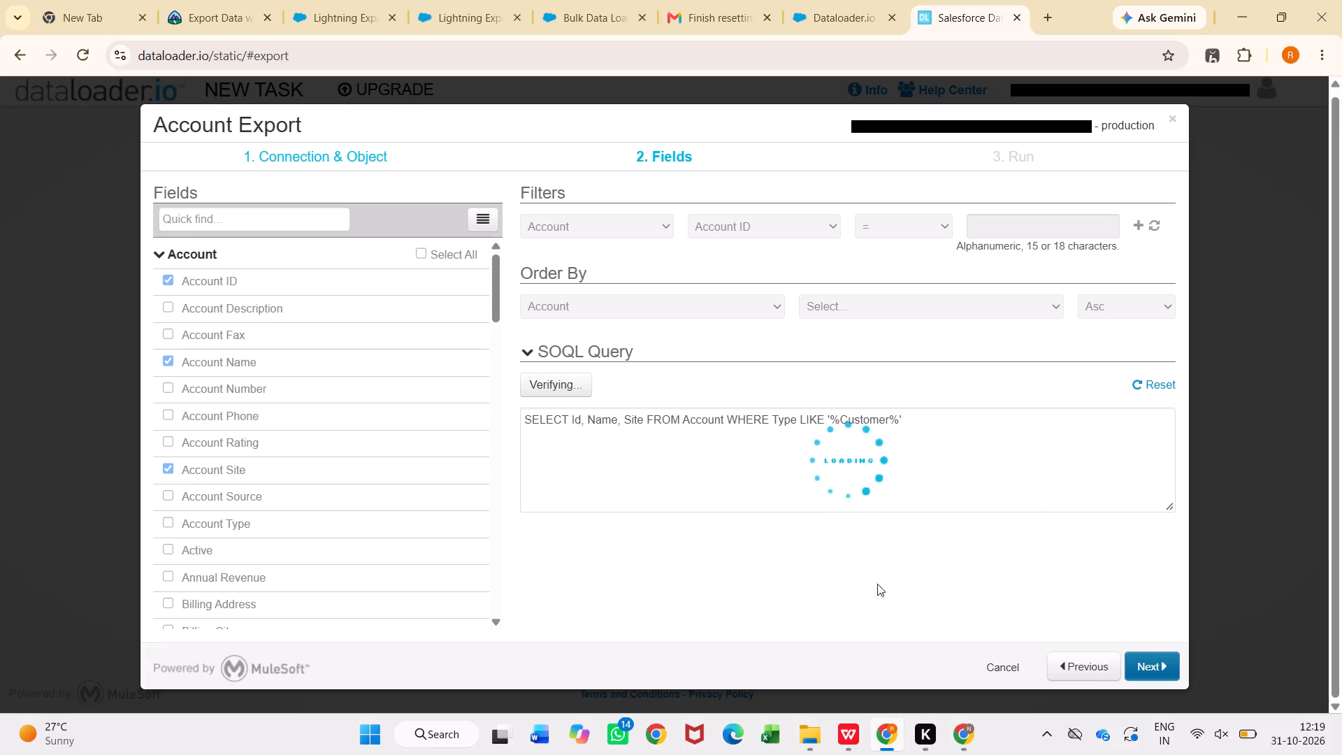
Try to continue the Account export from field selection to the Run stage.
left_click(1137, 670)
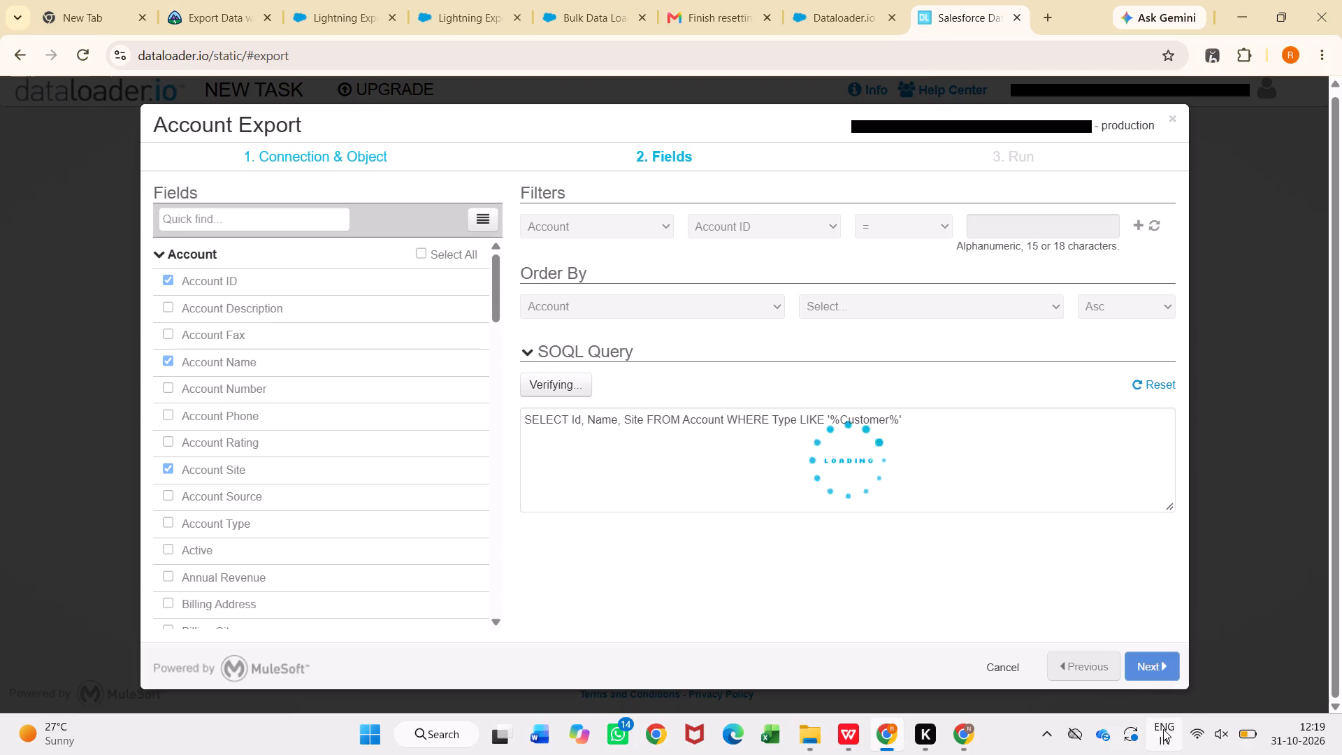
Check the computer's Wi-Fi connection and the list of available networks, and return to the Account export.
left_click(1193, 742)
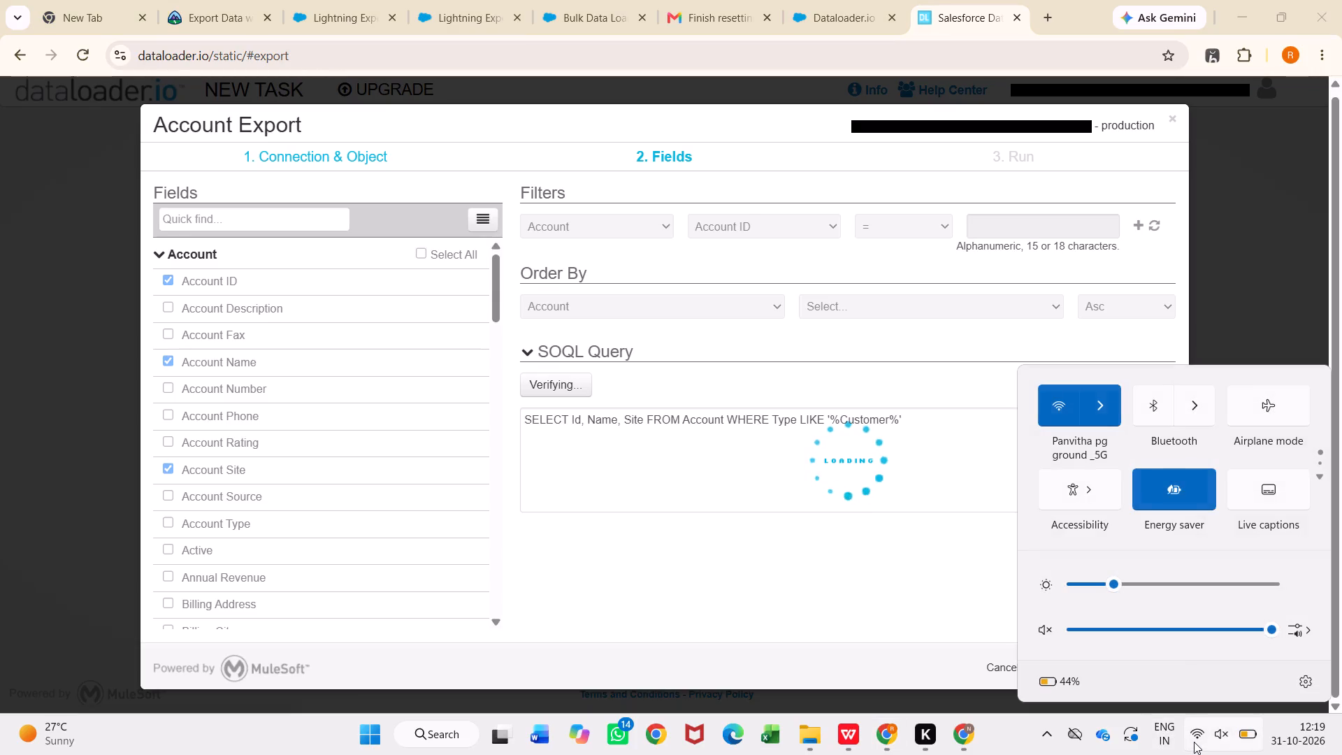
left_click(1099, 415)
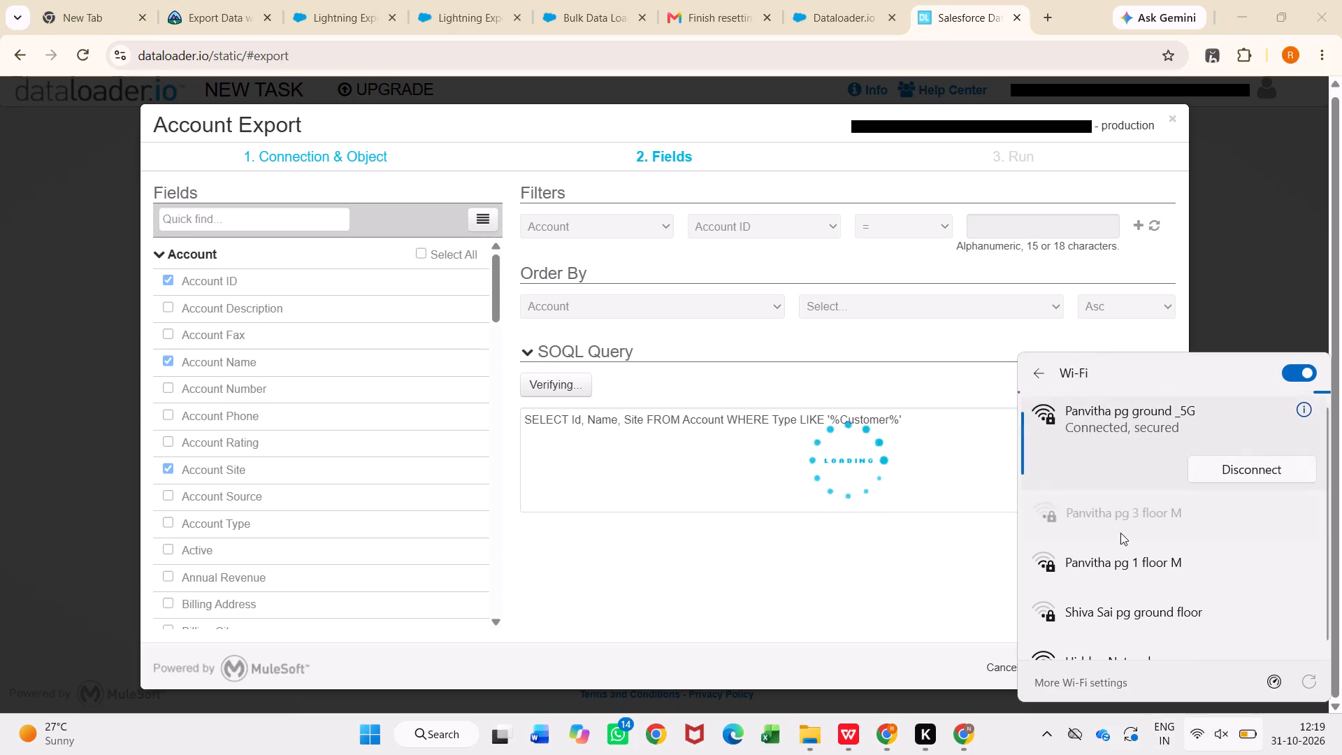
left_click(1046, 371)
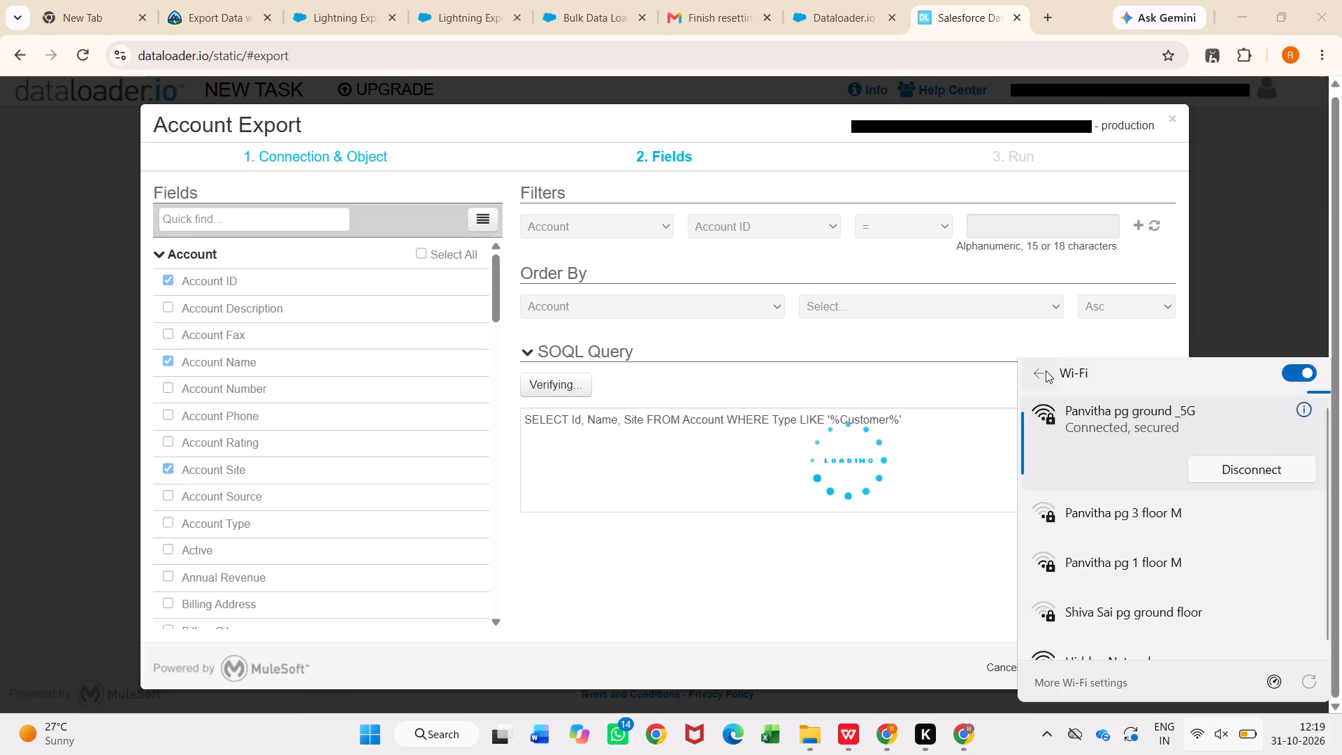
left_click(939, 587)
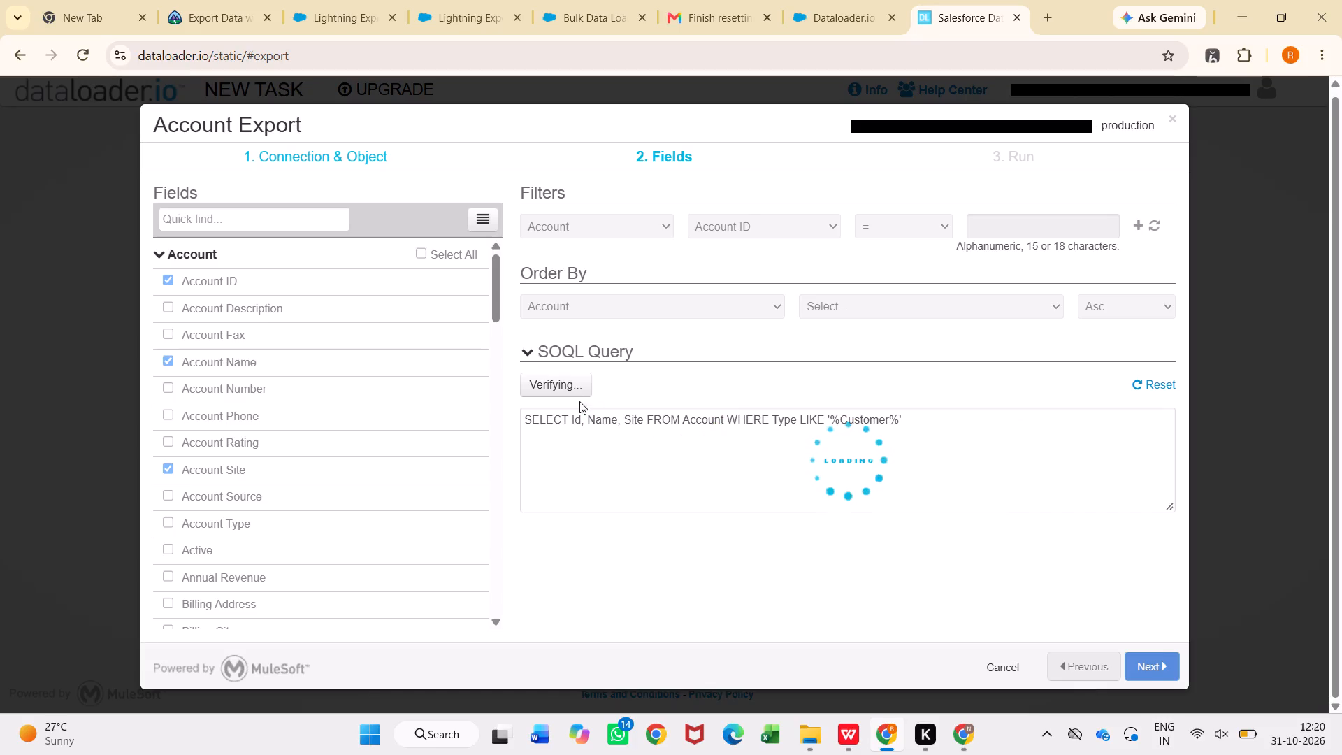
Try to trigger verification of the custom SOQL query again.
left_click(548, 388)
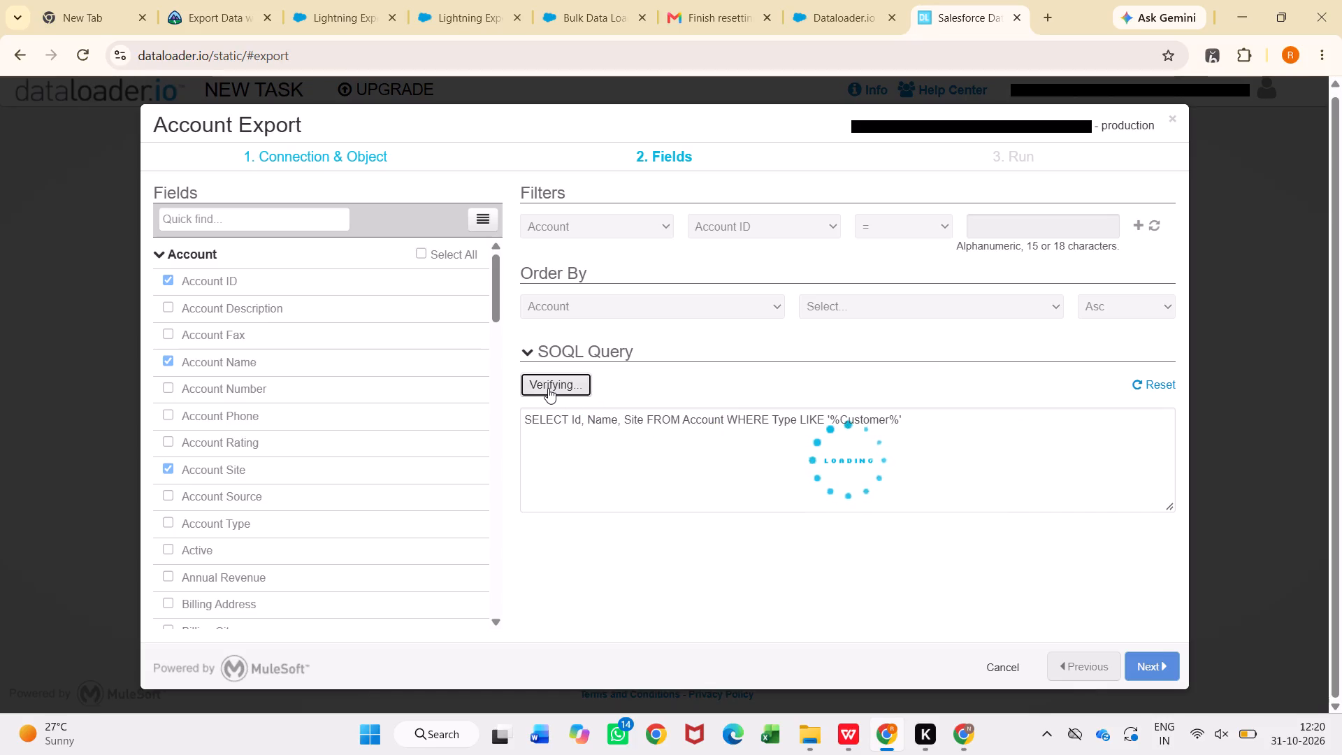
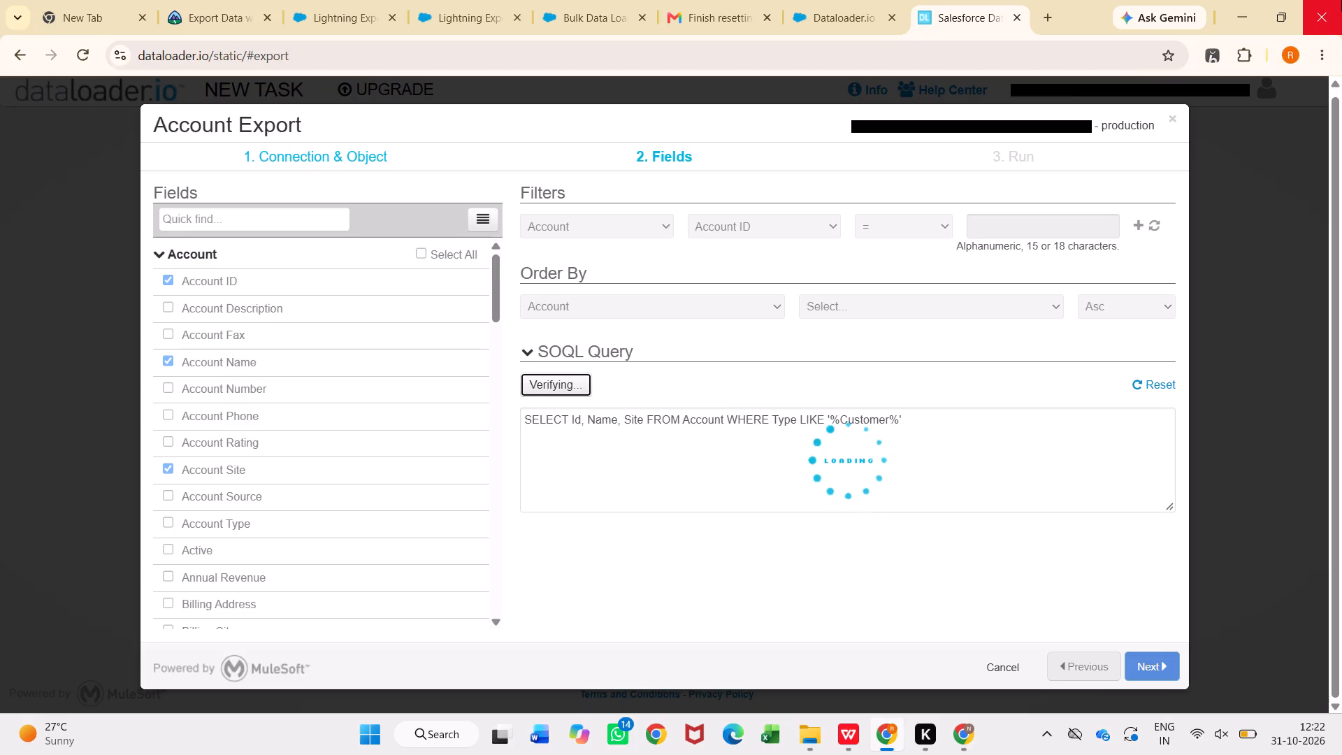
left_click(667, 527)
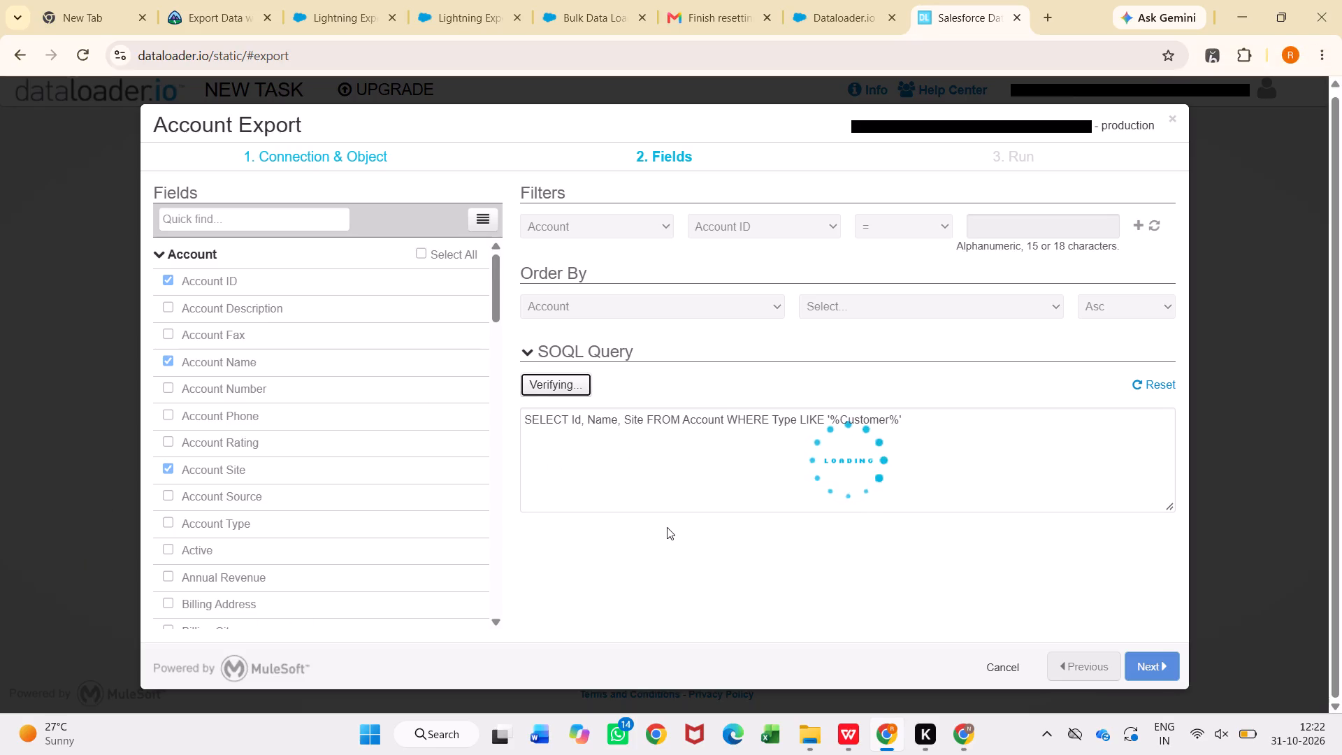
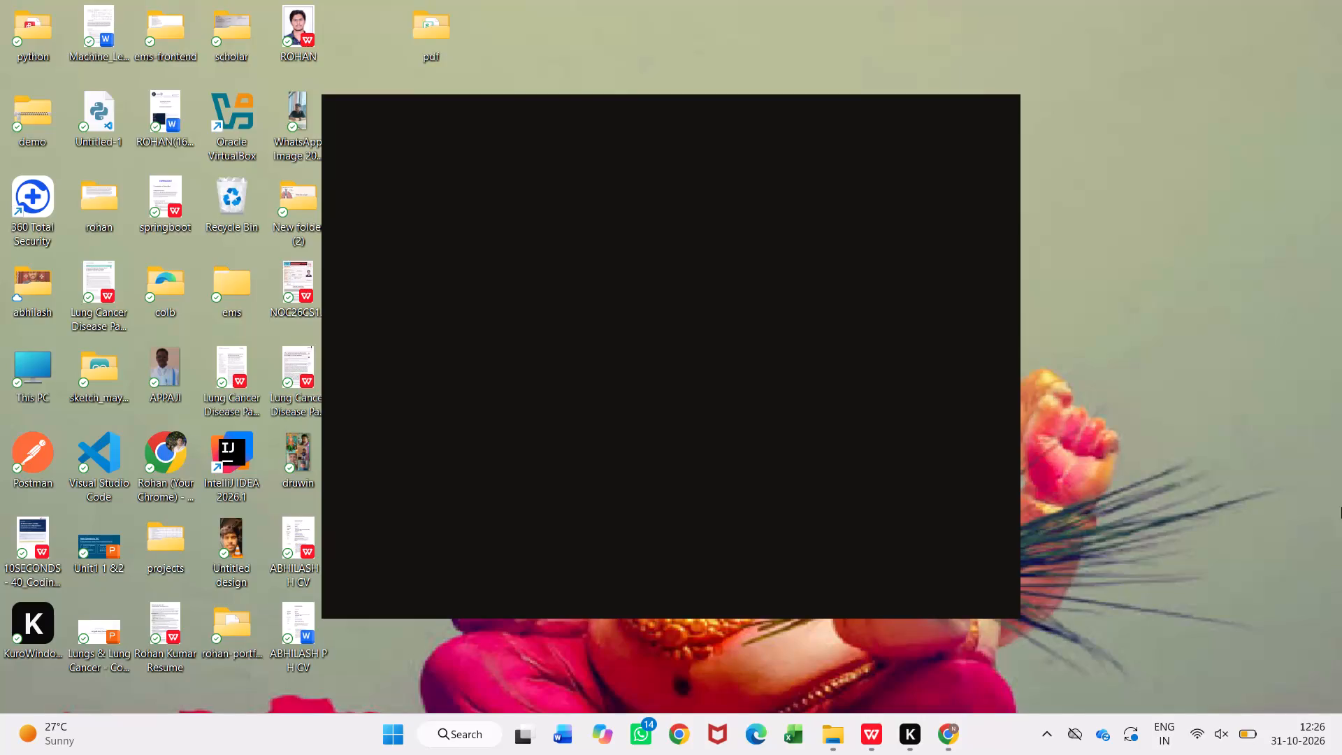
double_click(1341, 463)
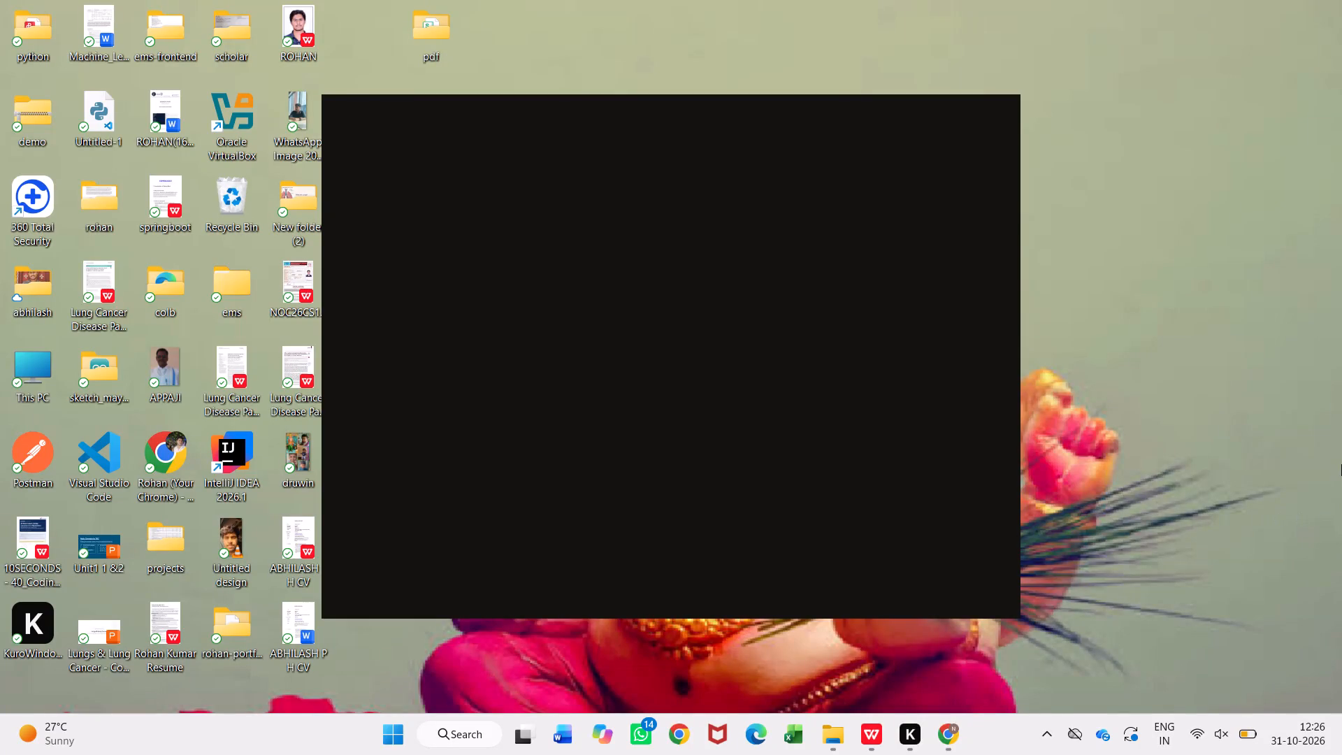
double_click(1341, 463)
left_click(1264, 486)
Close all remaining windows in the task overview: Kuro, lead-import.csv, the pdf folder, the Gemini chat and AirDroid Cast-Host.
scroll(948, 484, "down", 5)
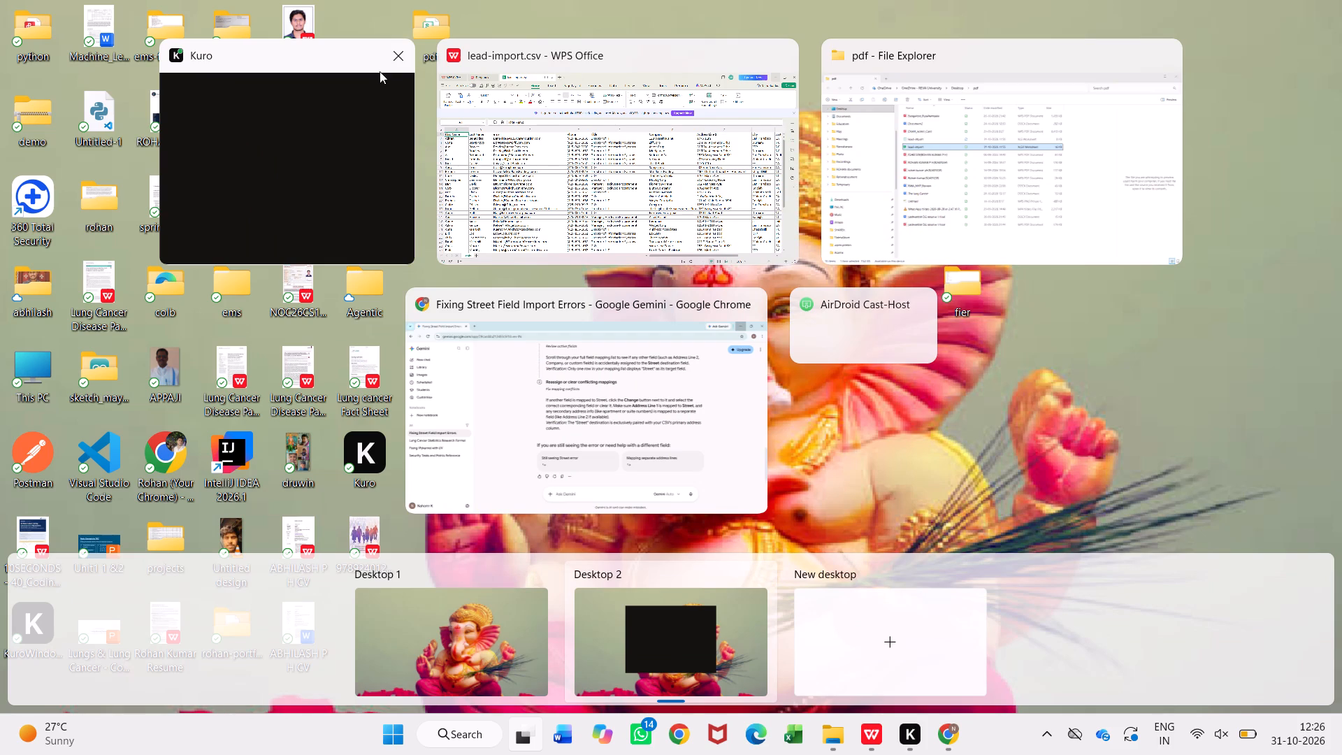
left_click(391, 60)
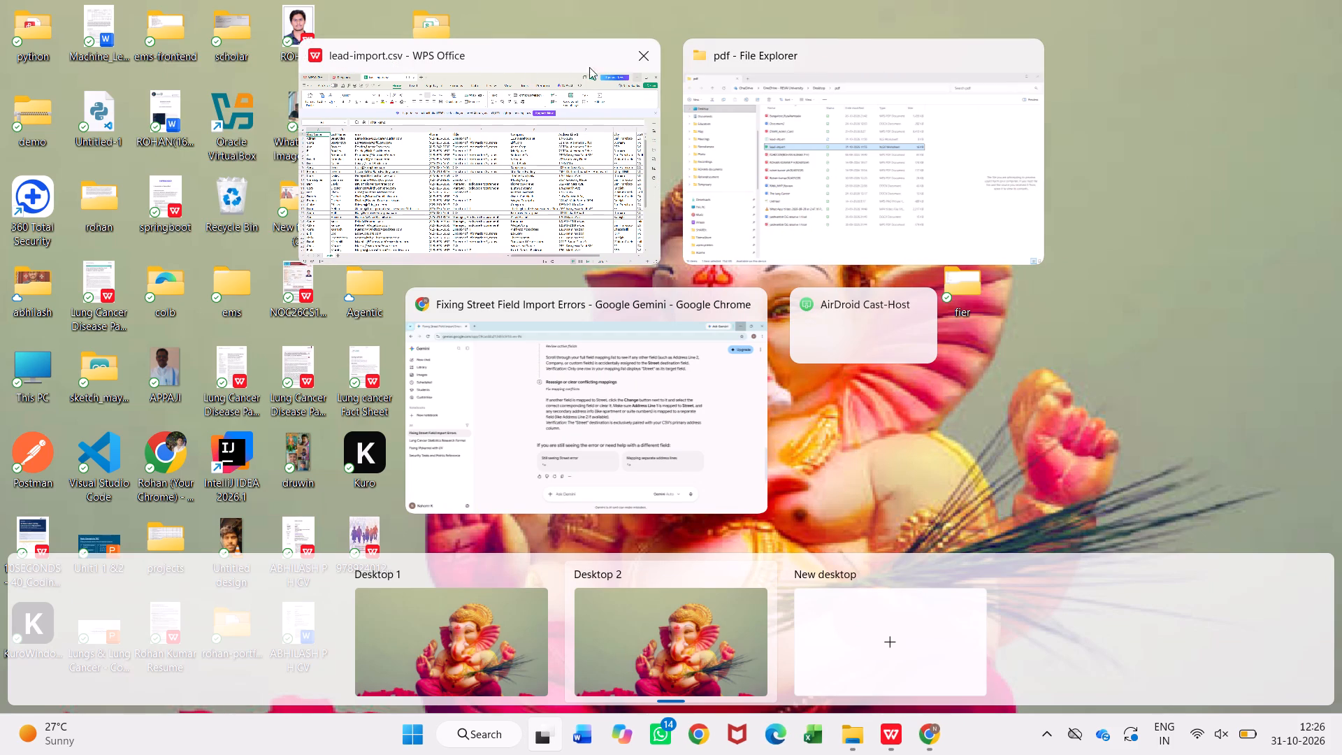
left_click(642, 57)
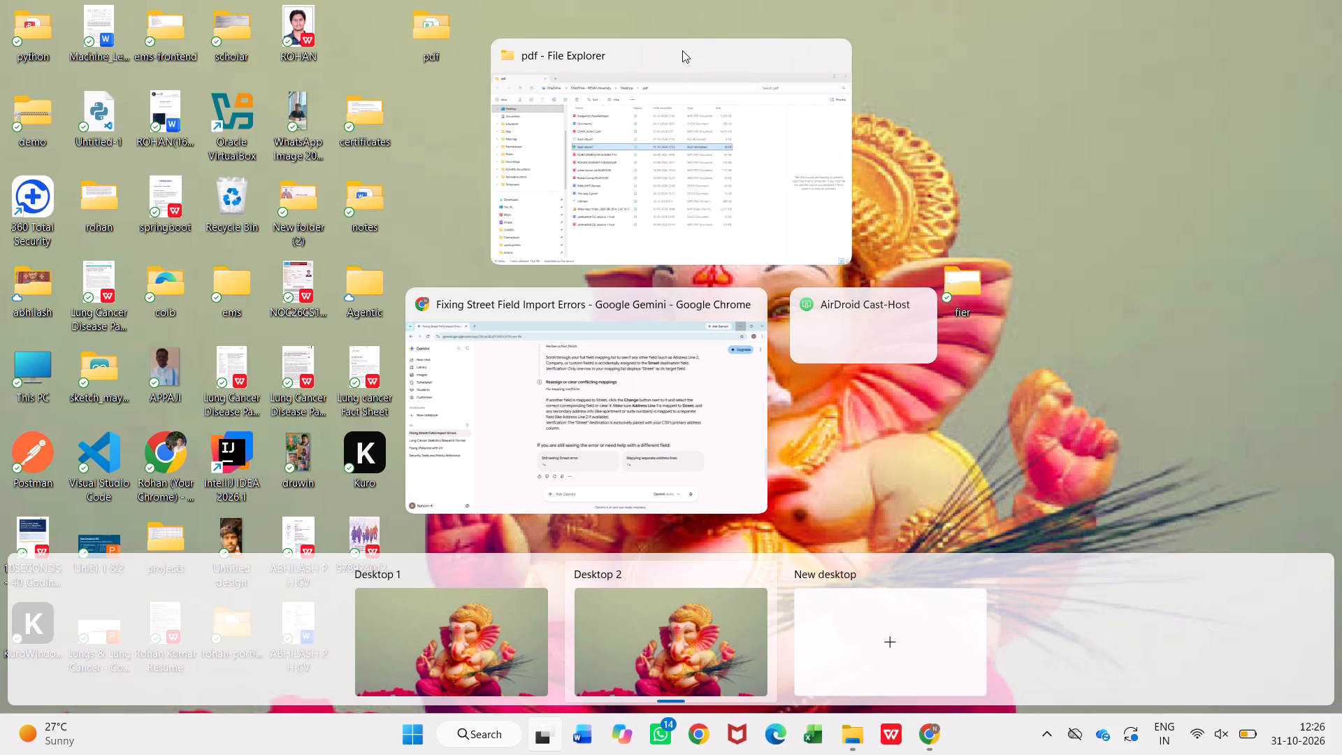
left_click(825, 59)
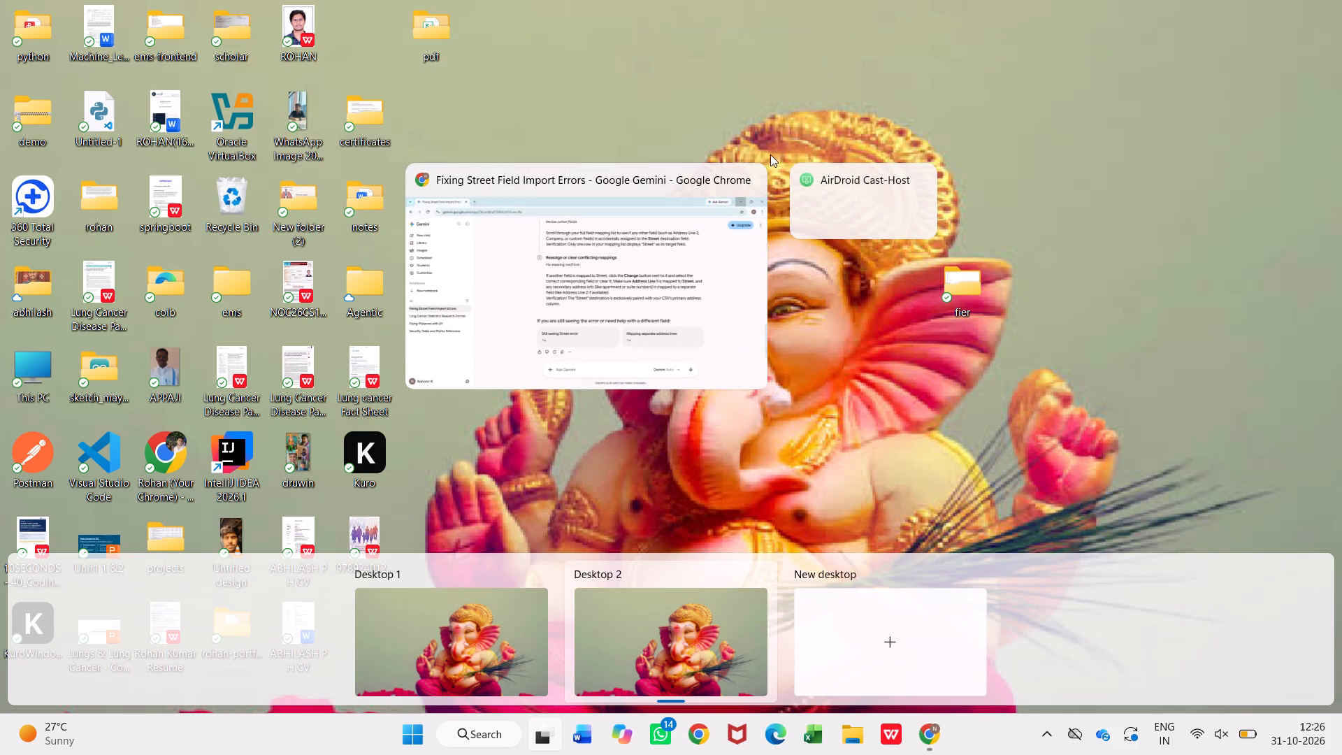
left_click(746, 194)
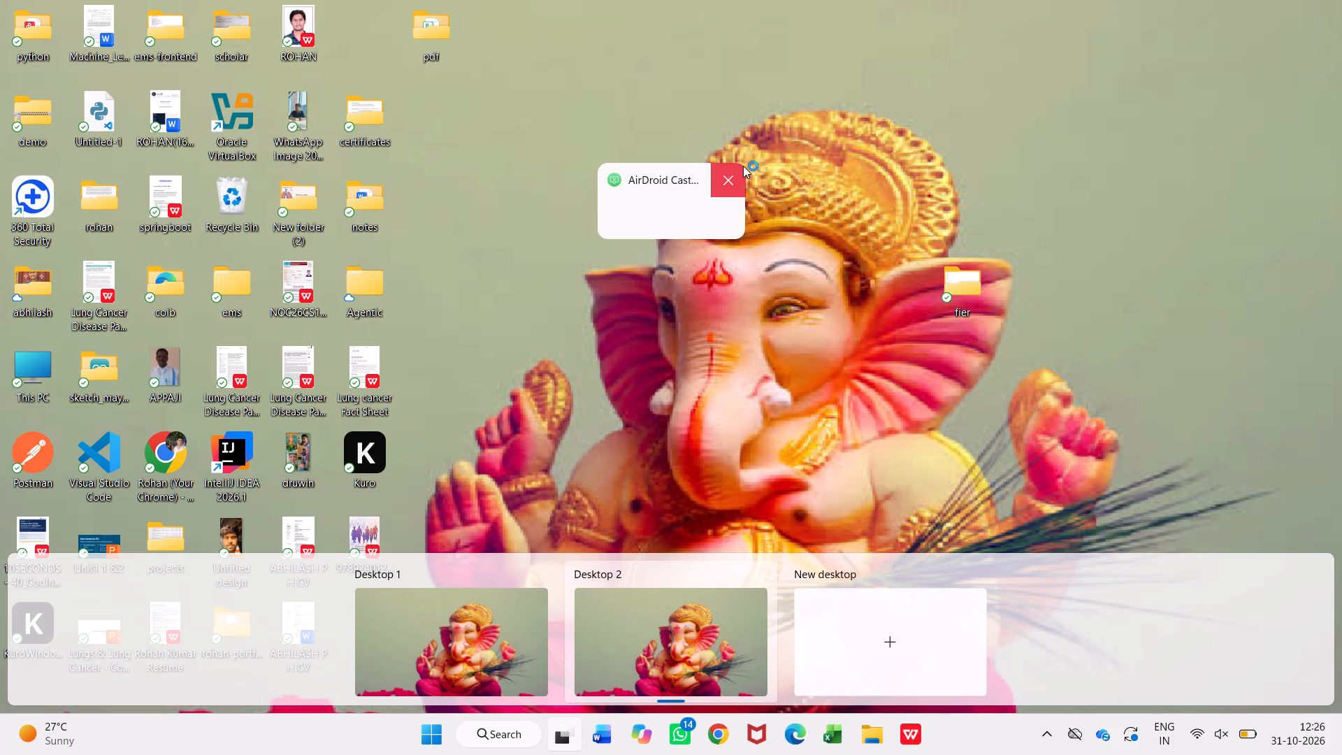
left_click(743, 166)
left_click(633, 229)
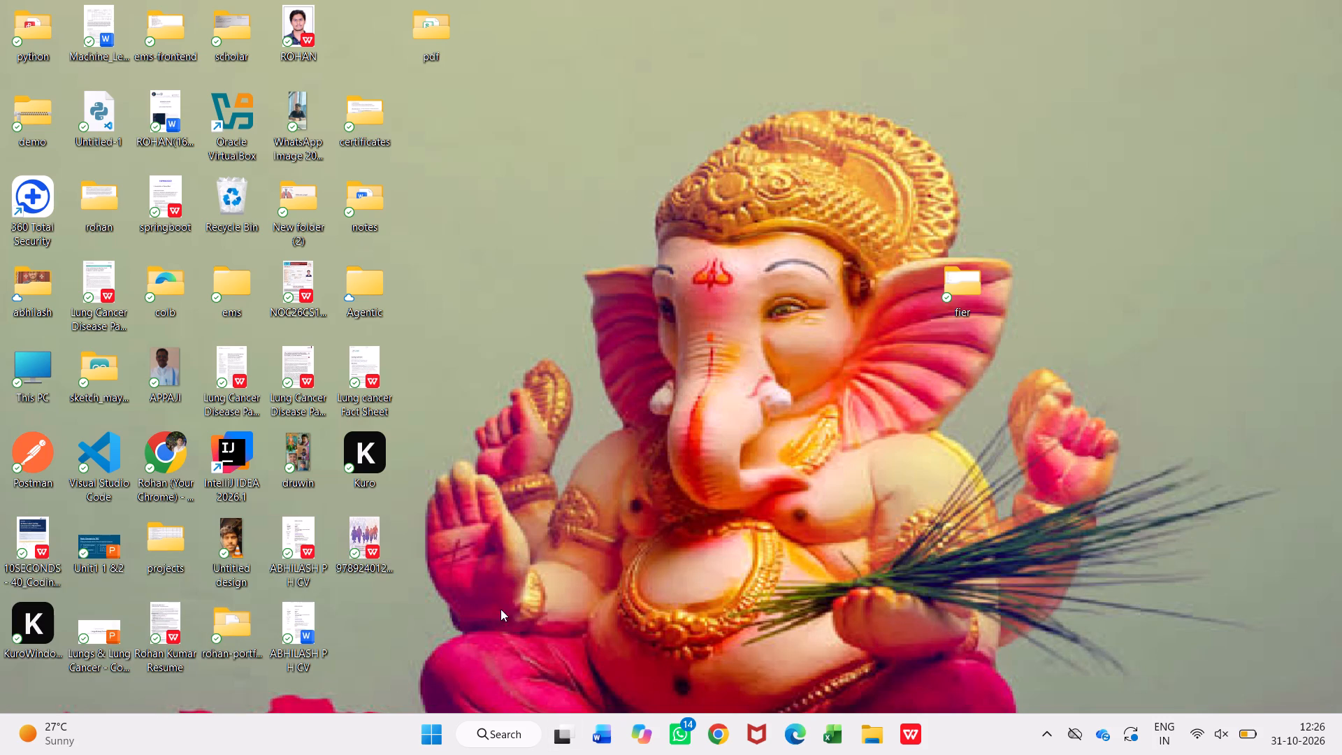
Shut down the computer.
left_click(440, 728)
left_click(887, 668)
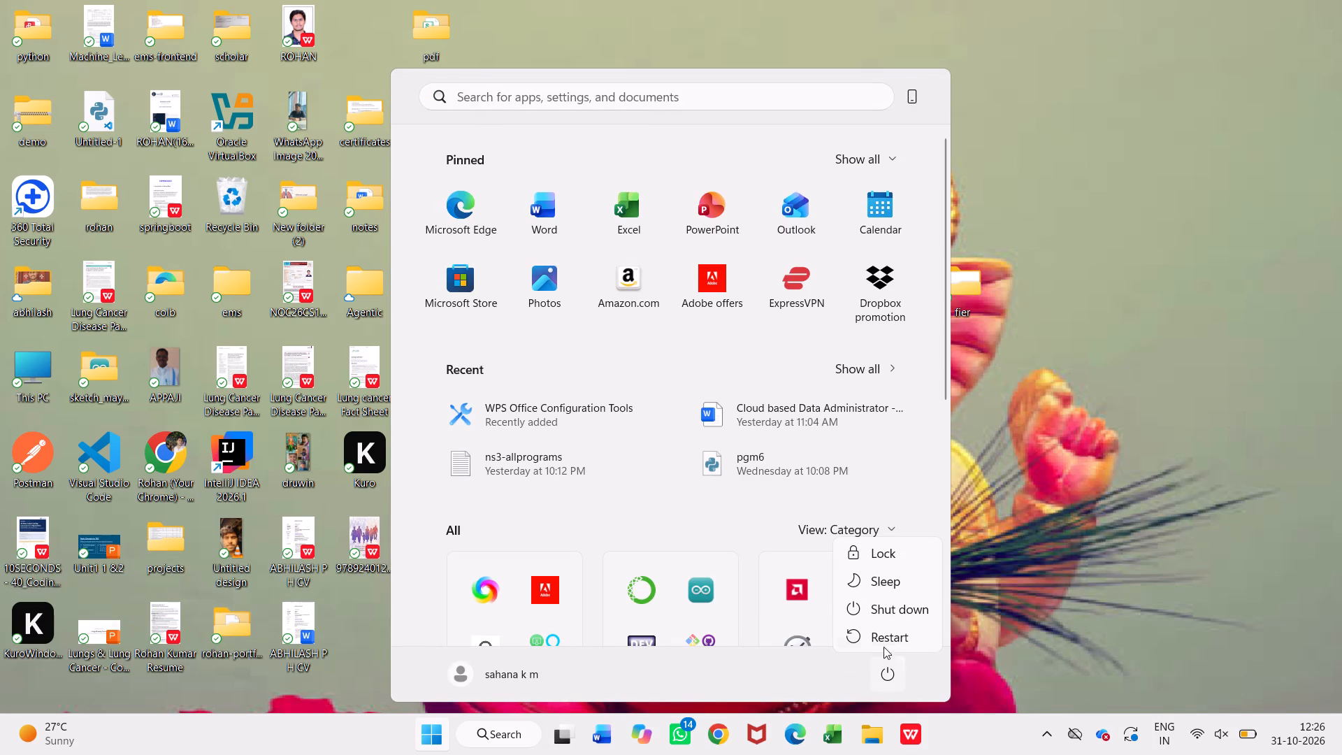
left_click(879, 616)
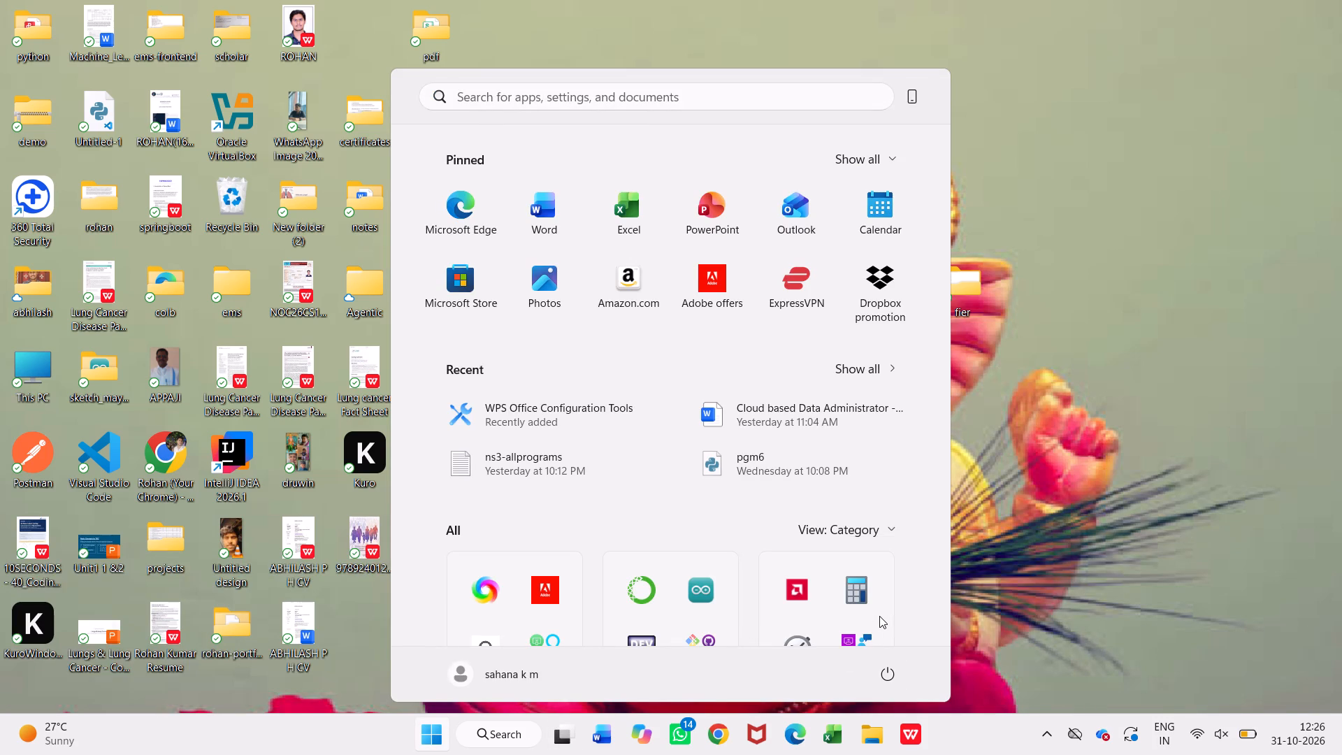